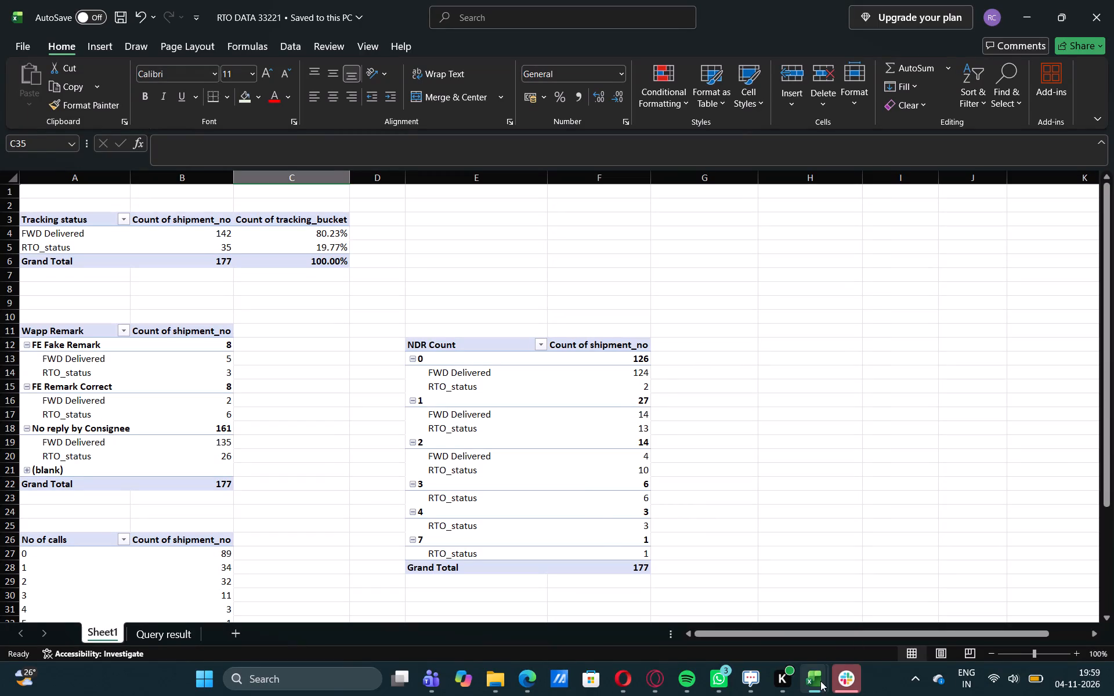
Close the Burger in Town Zomato payout and Zomato settlement report workbooks, and return to the RTO DATA 33221 workbook.
click(645, 551)
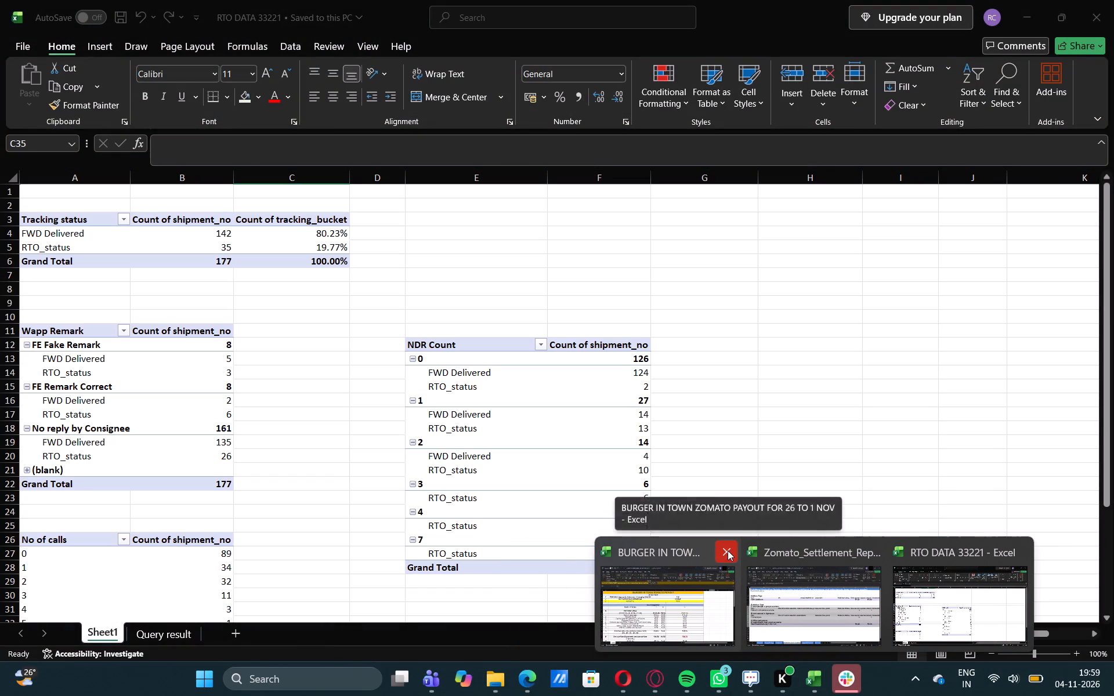
click(728, 550)
click(796, 554)
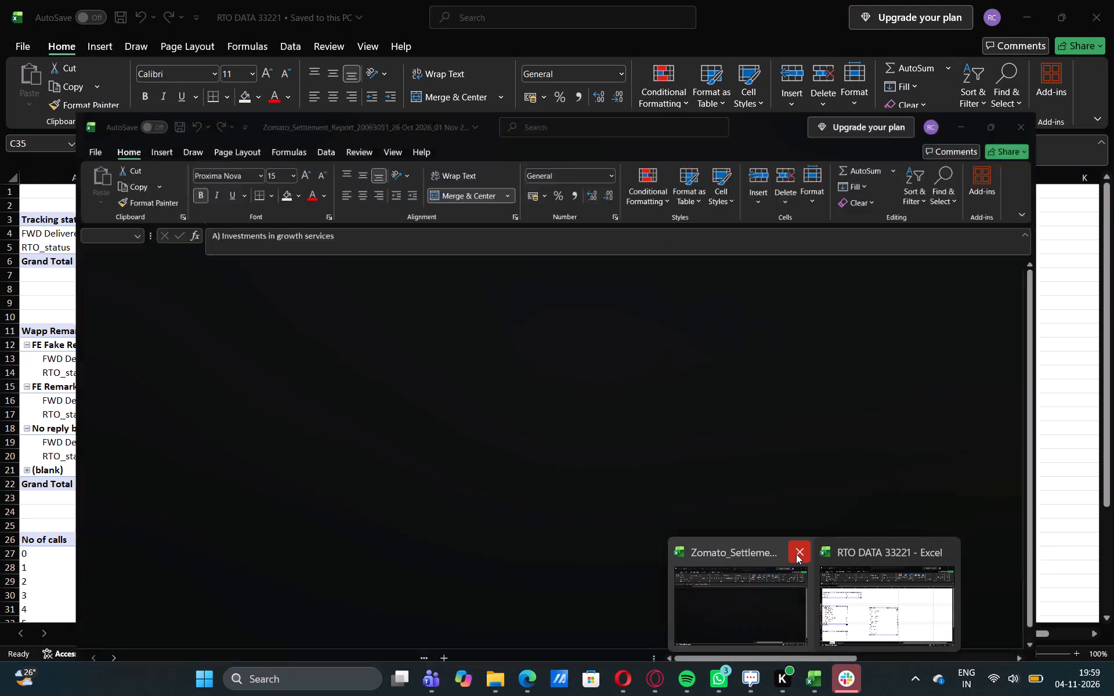
click(627, 467)
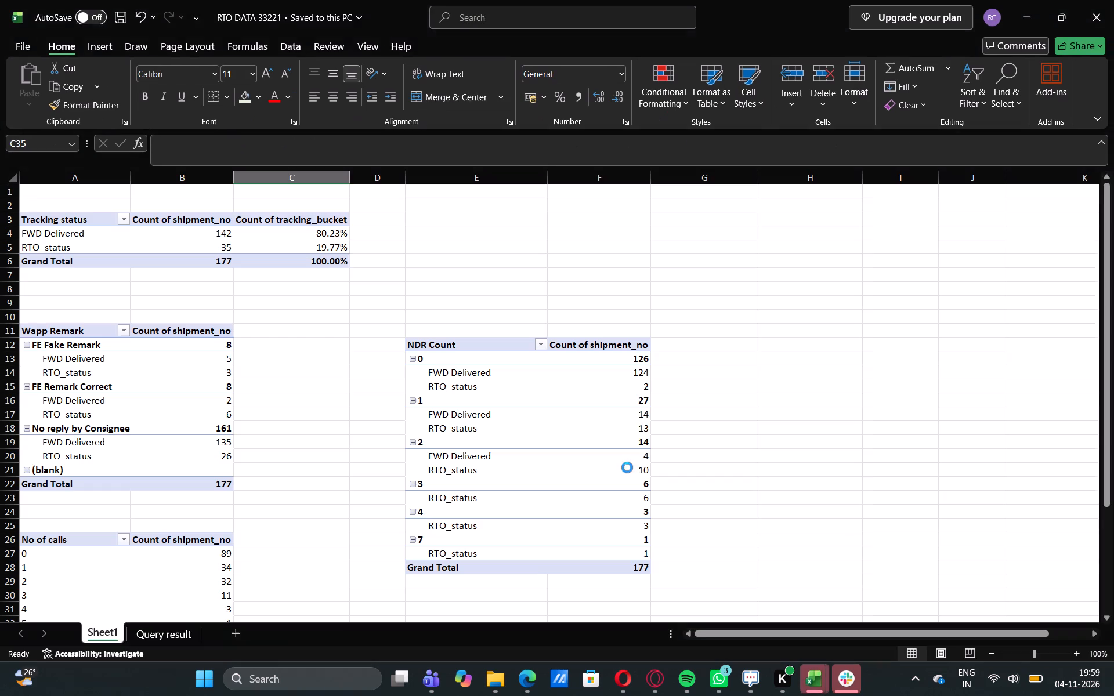
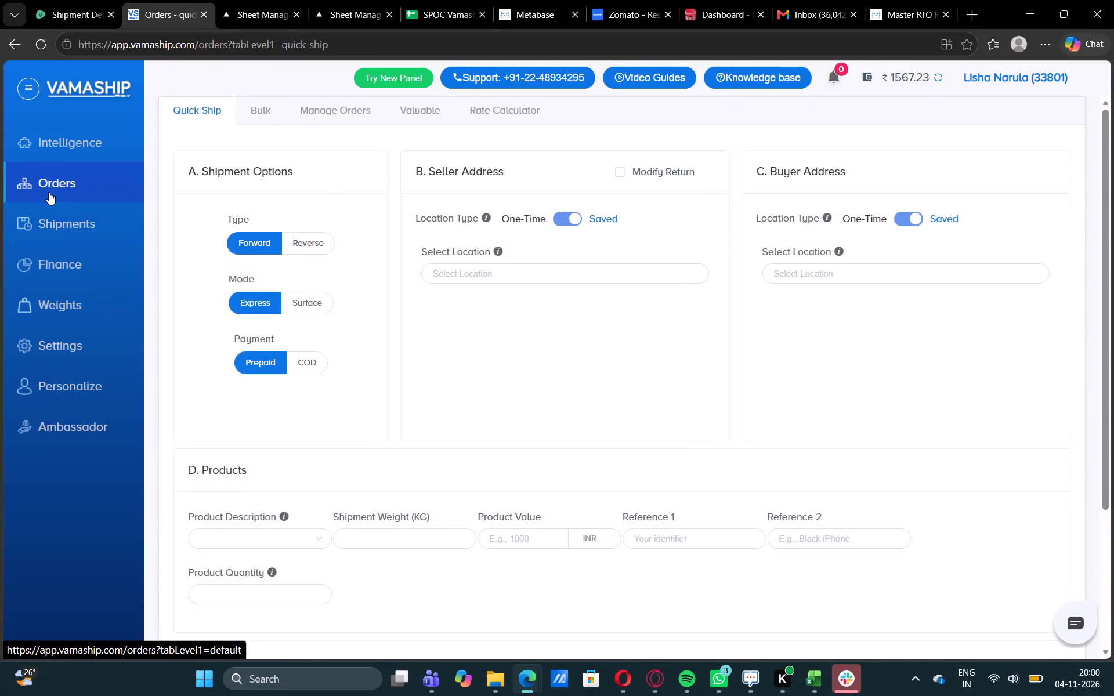
Open the Shipments list in the Vamaship panel.
click(50, 219)
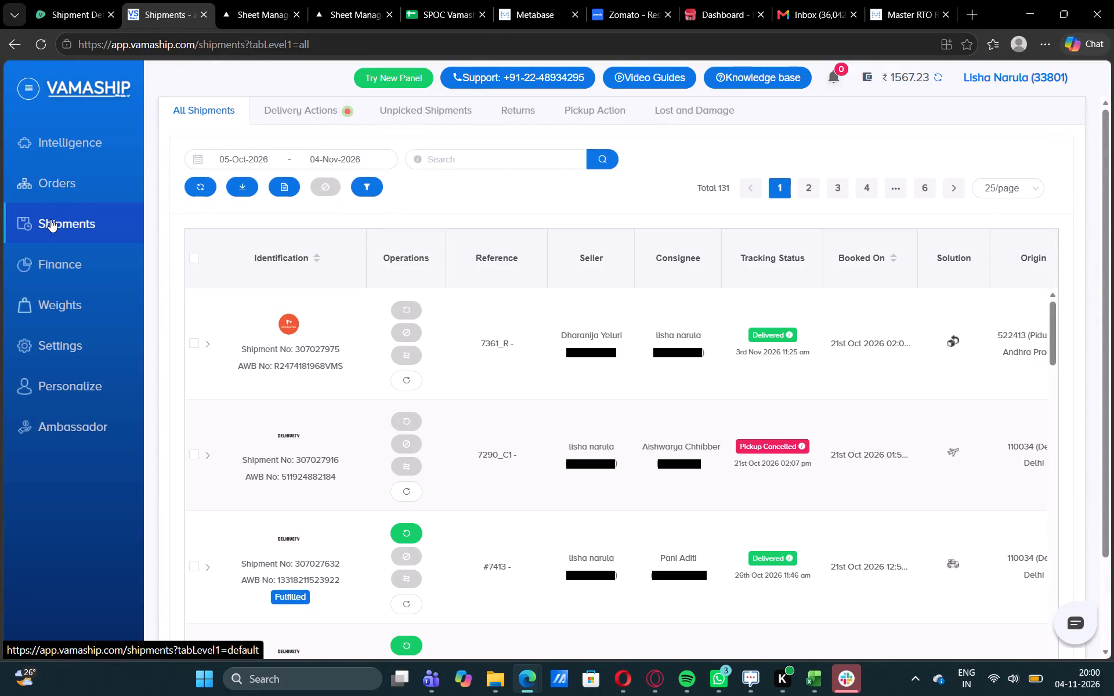
Download the Master RTO Report - Pickup Basis-VSID Data results from Metabase as CSV and show the file in its Downloads folder.
click(918, 0)
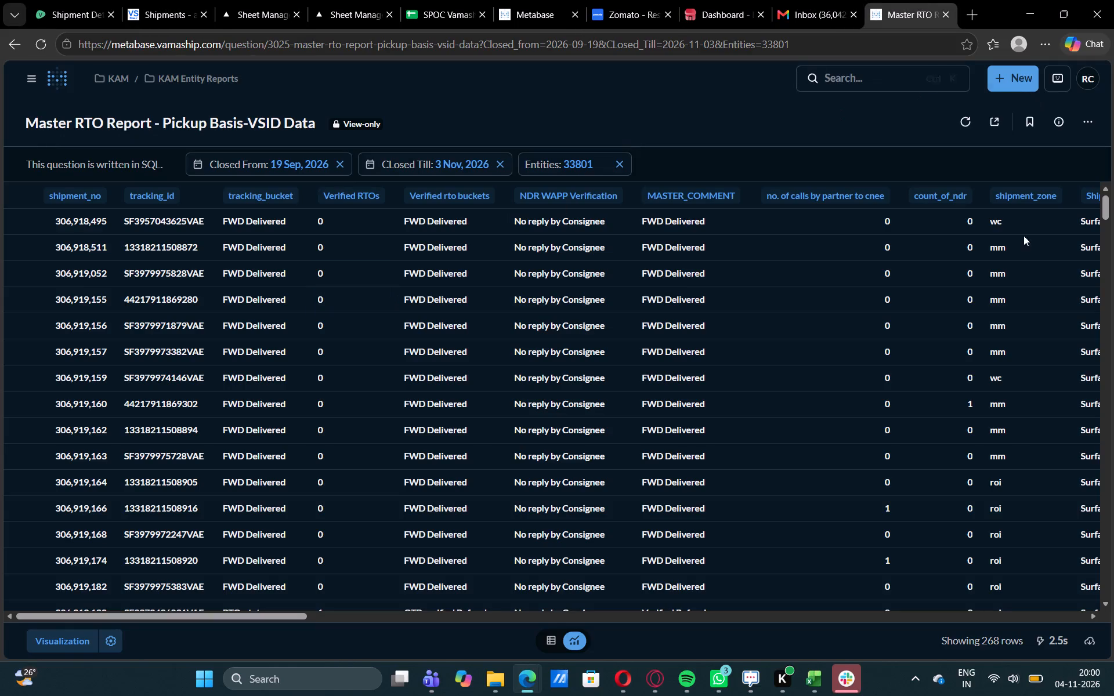
click(1096, 639)
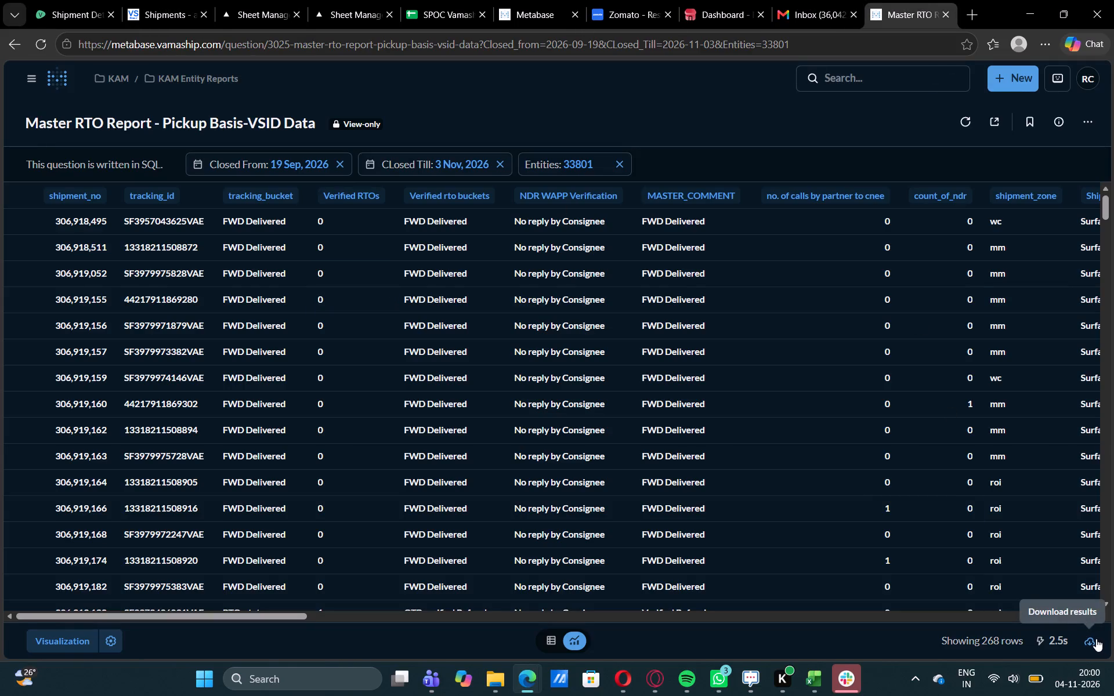
click(1047, 589)
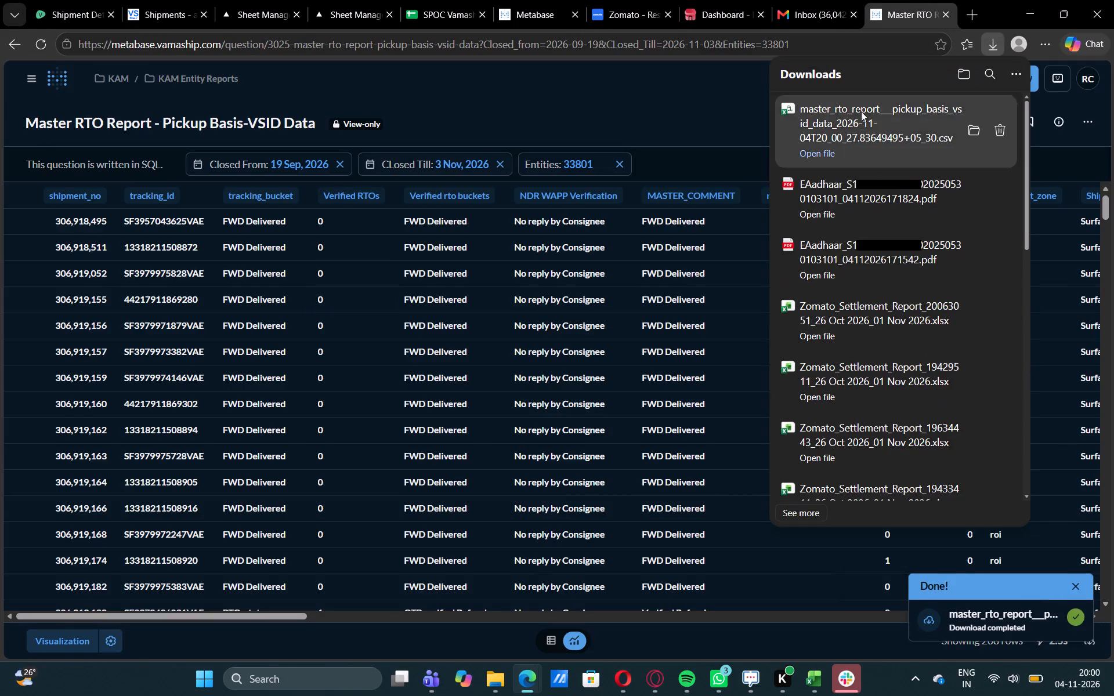
click(972, 132)
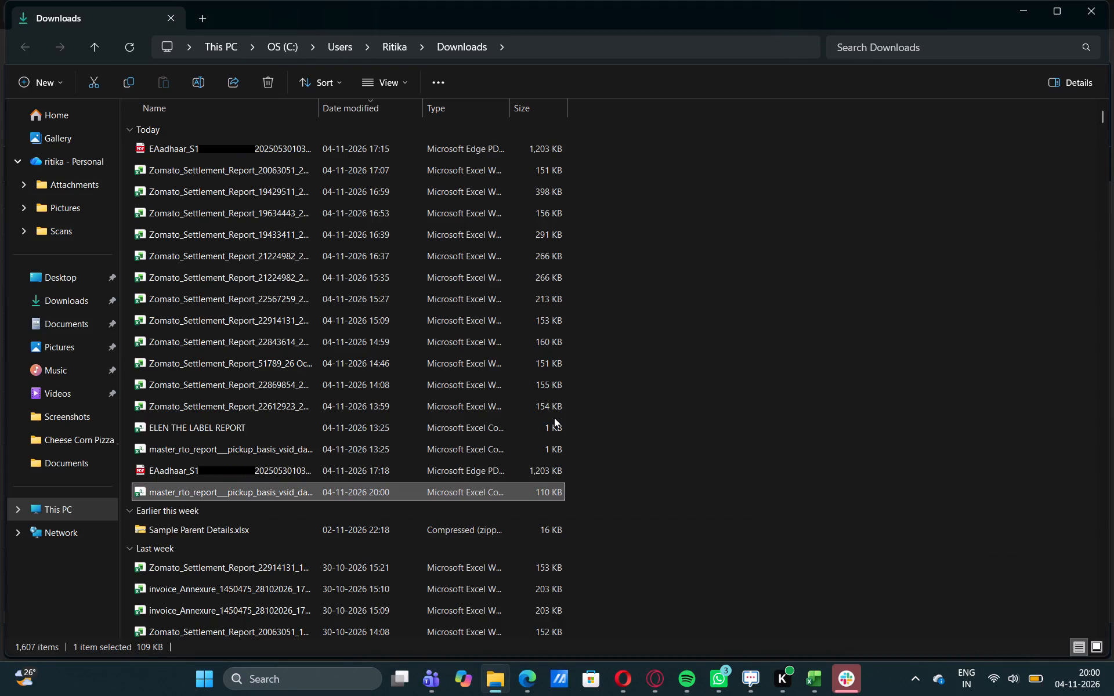
Open the 110 KB master_rto_report pickup-basis file from the Downloads folder in Excel.
double_click(302, 485)
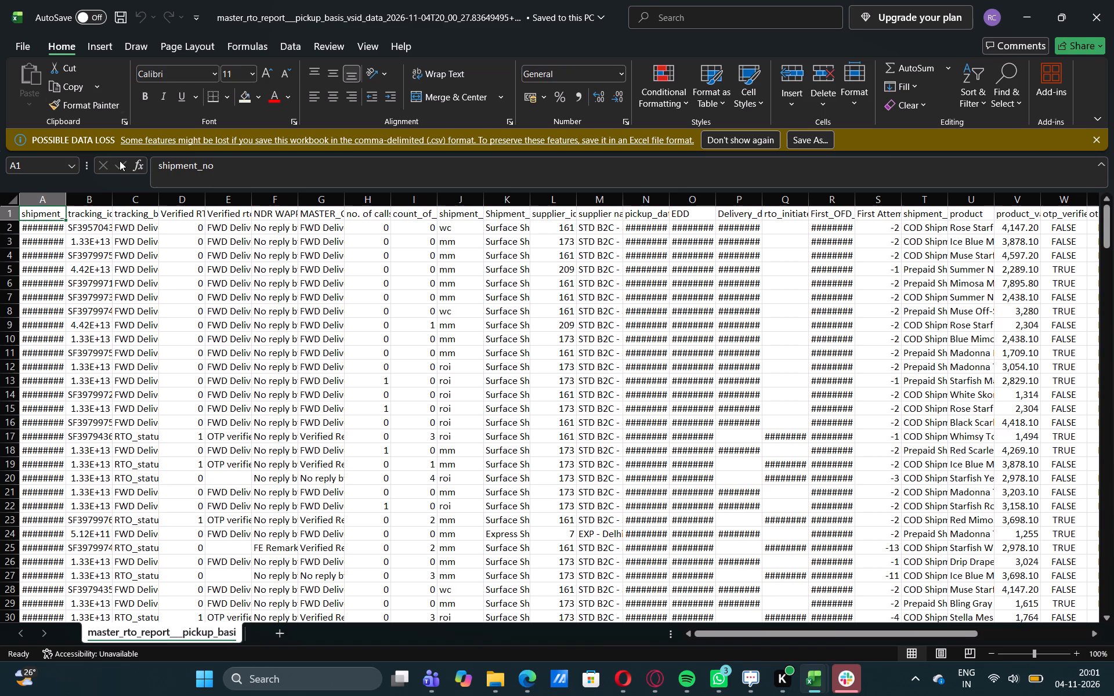
Insert a PivotTable of the report data on a new worksheet, with tracking_bucket as rows and shipment_no as values.
click(95, 44)
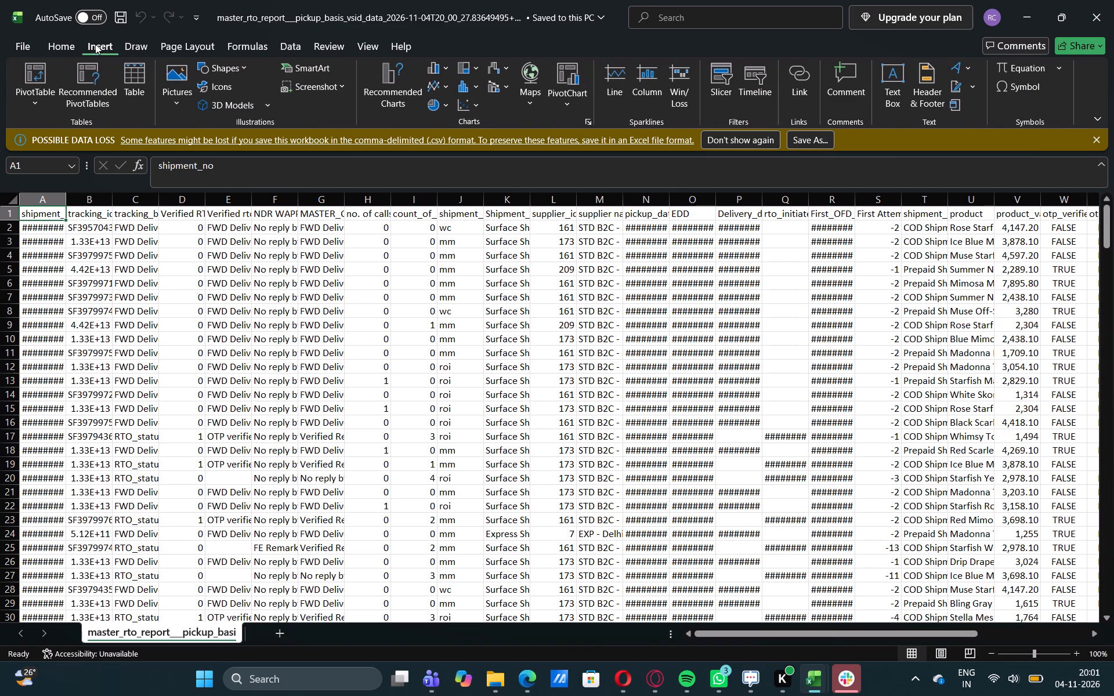
click(35, 77)
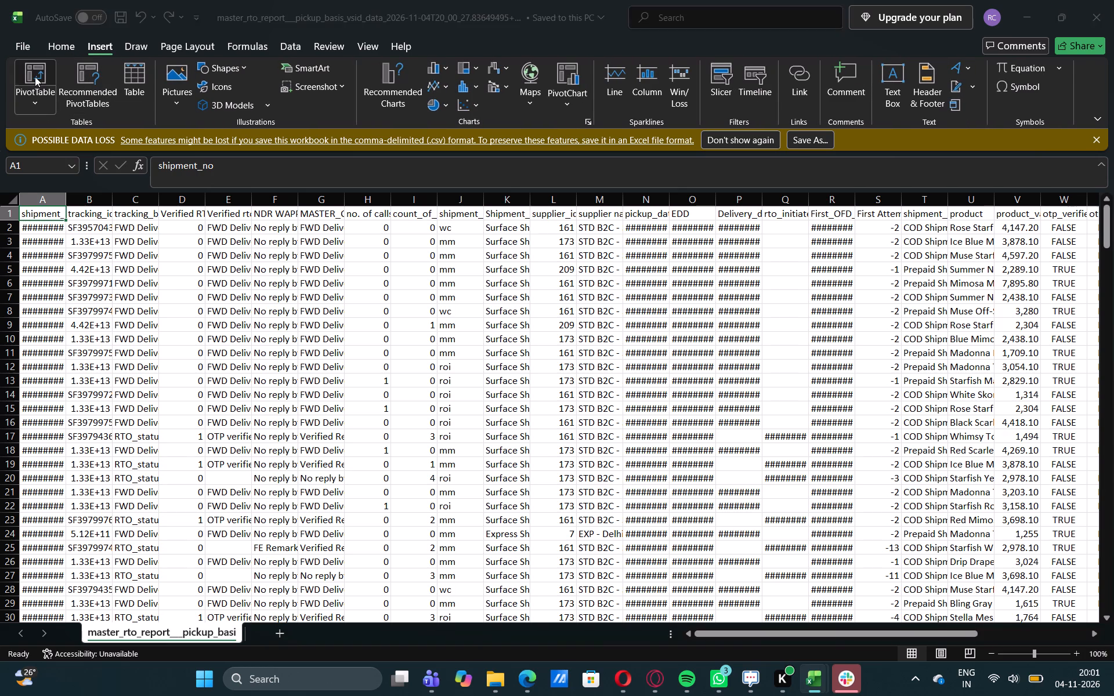
click(634, 395)
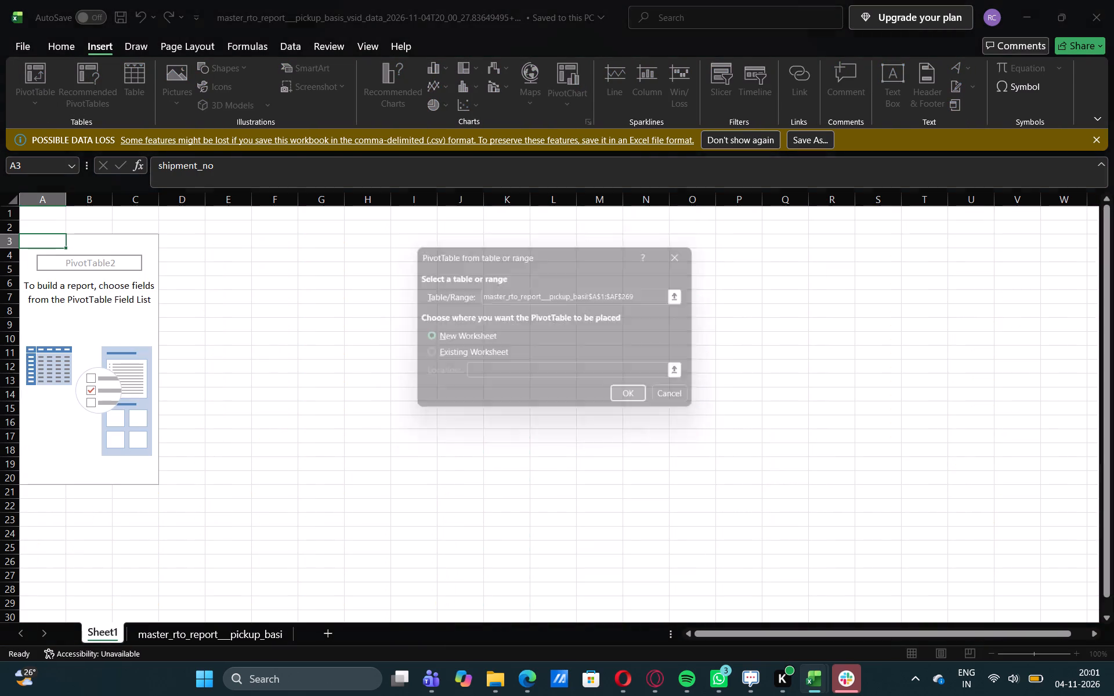
click(881, 292)
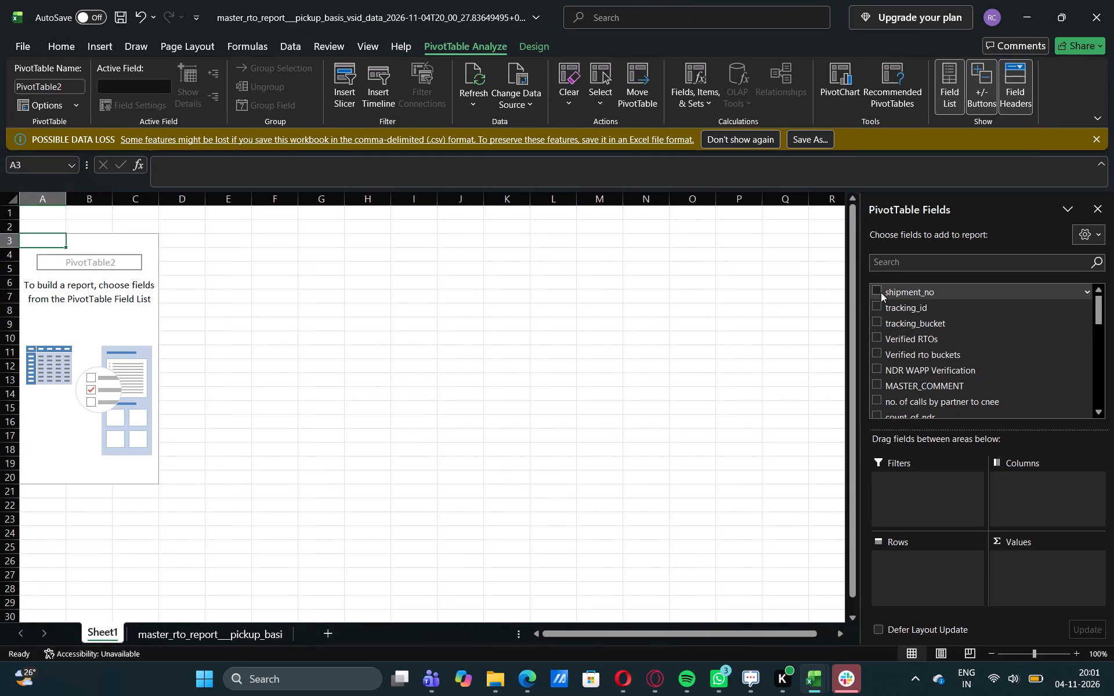
click(878, 318)
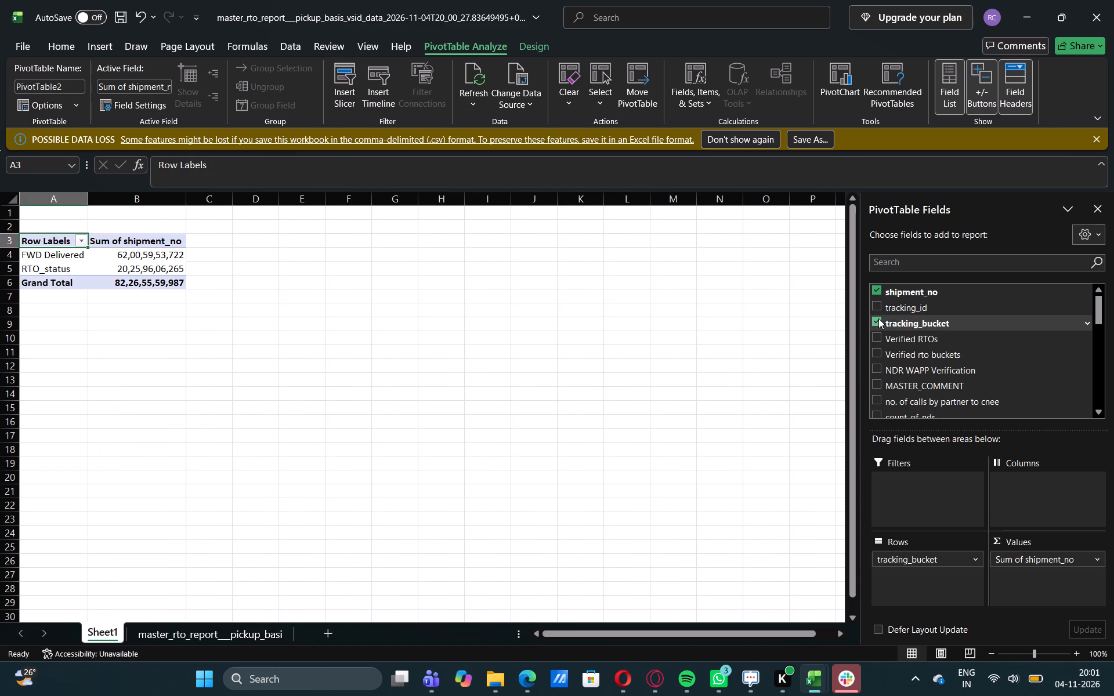
Summarize the shipment_no values by Count in the tracking_bucket pivot table.
click(1081, 557)
click(1022, 538)
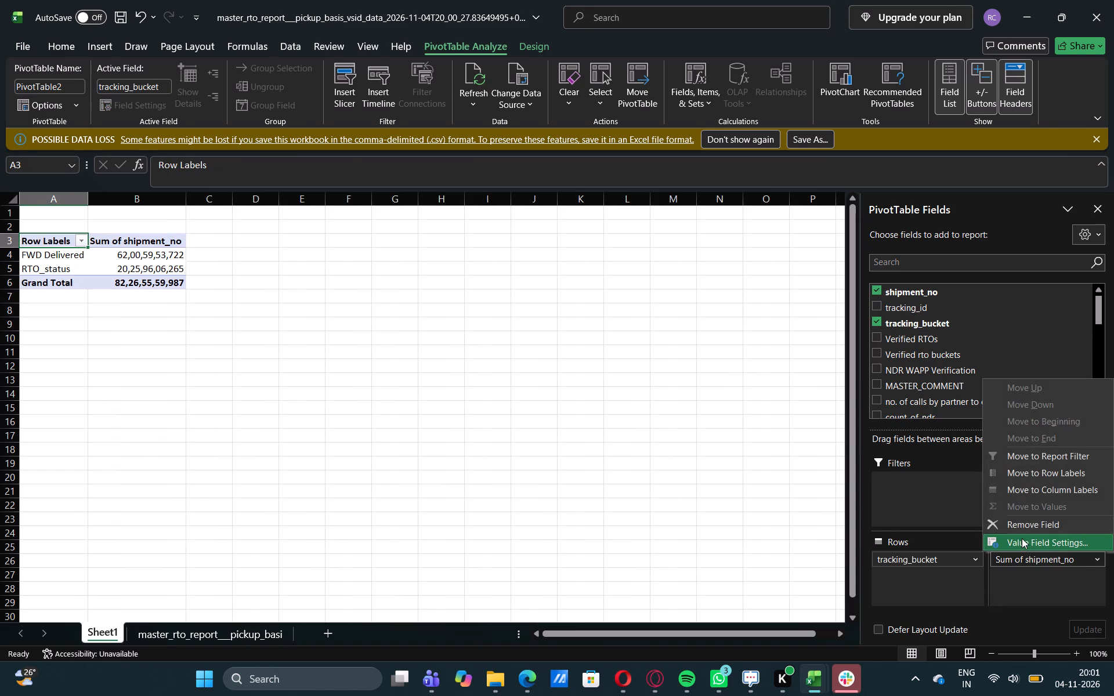
click(447, 327)
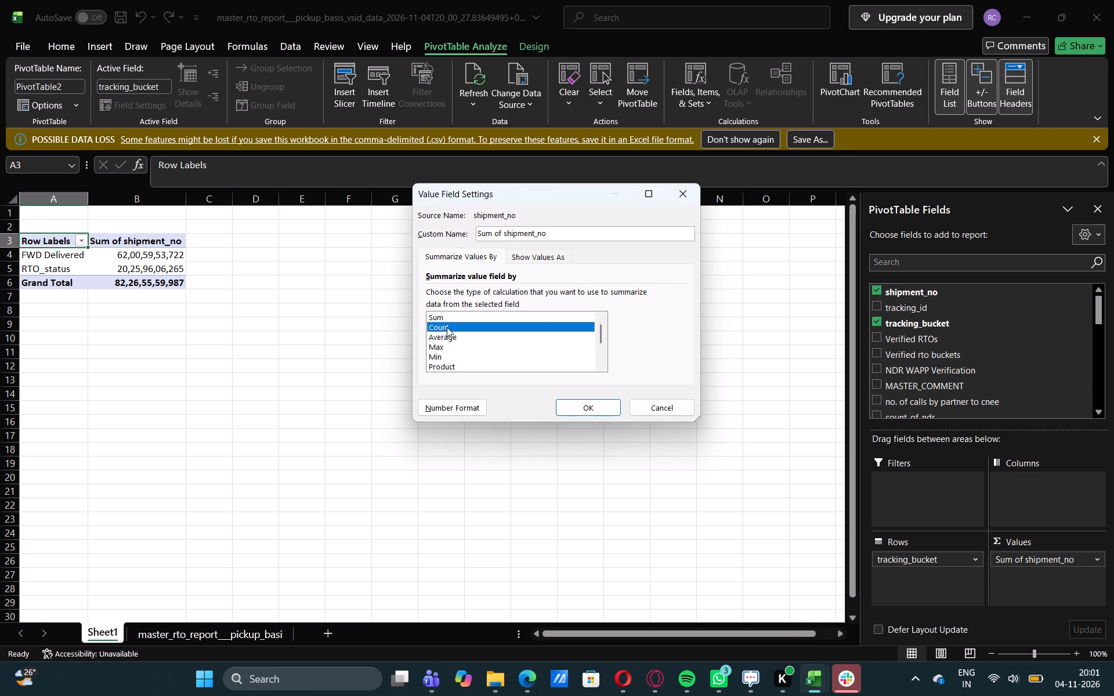
click(595, 403)
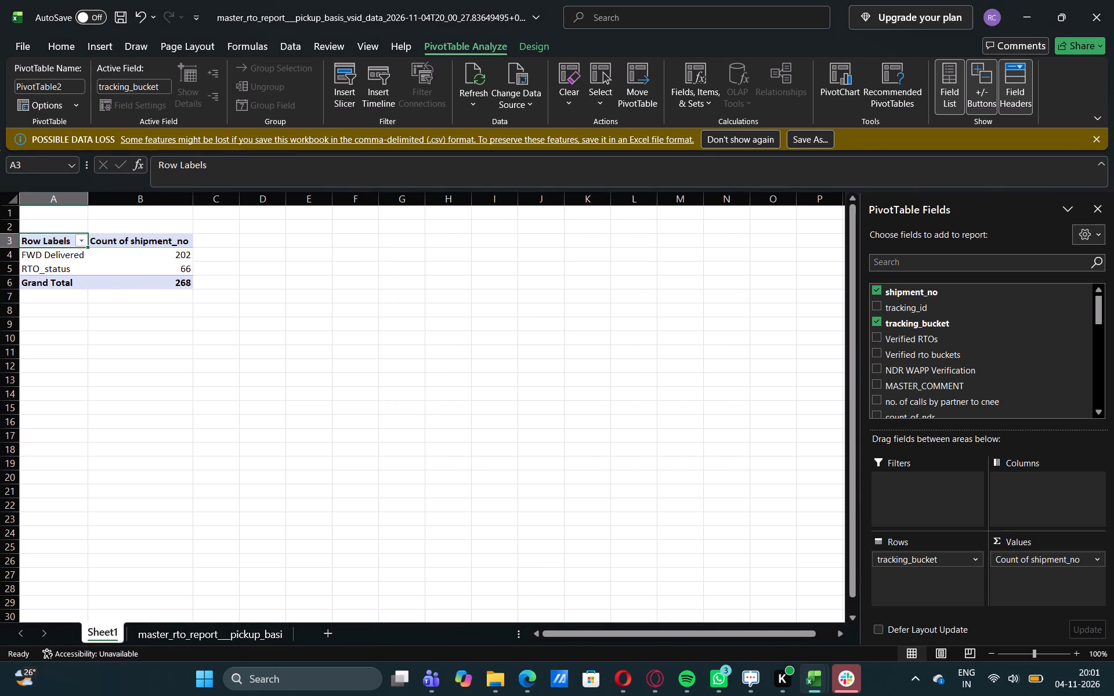
Rename the pivot table's row header in A3 as TRACKING STATUS and widen column A to fit it.
key(BackSpace)
text(TRACKING STATUS)
key(space)
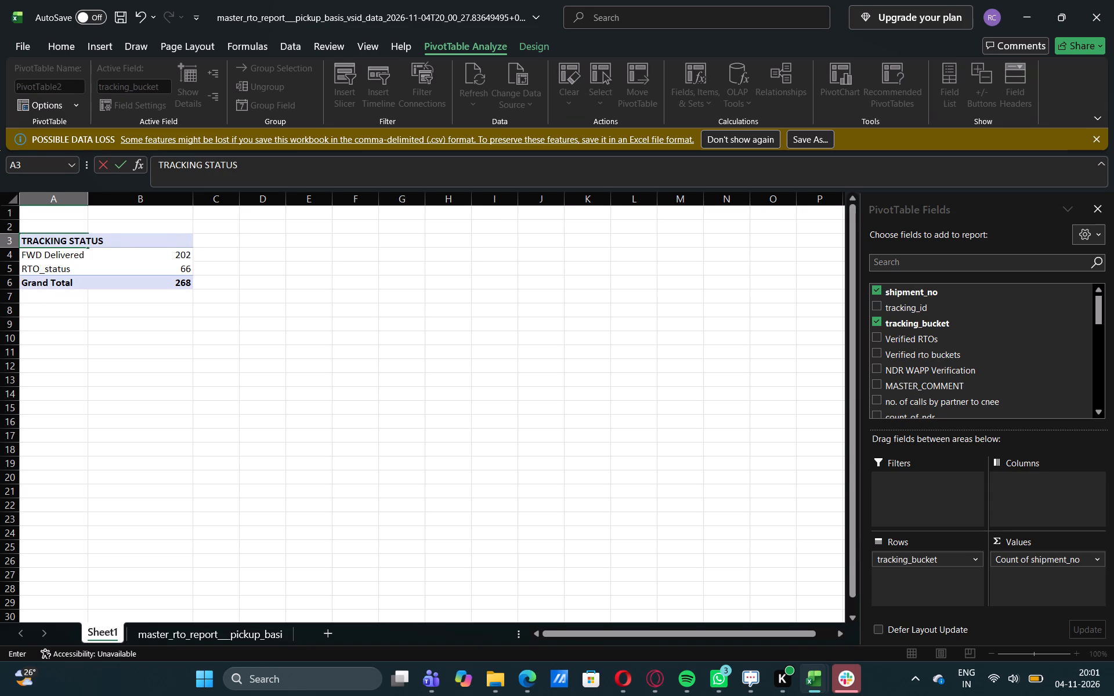
click(102, 306)
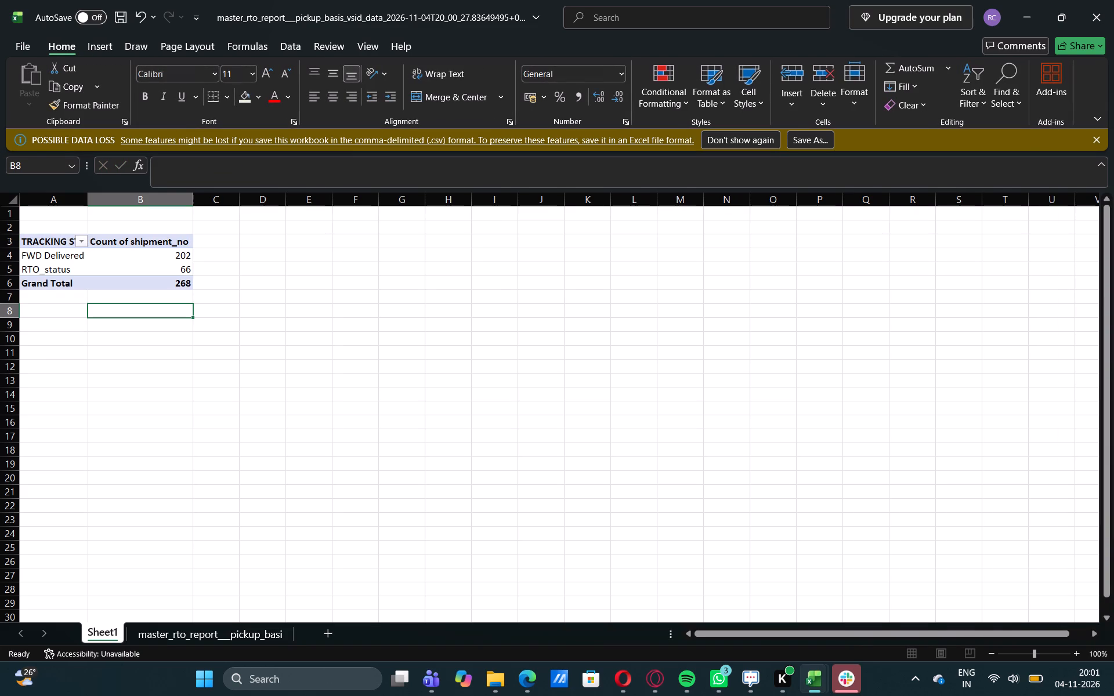
drag(88, 198, 104, 198)
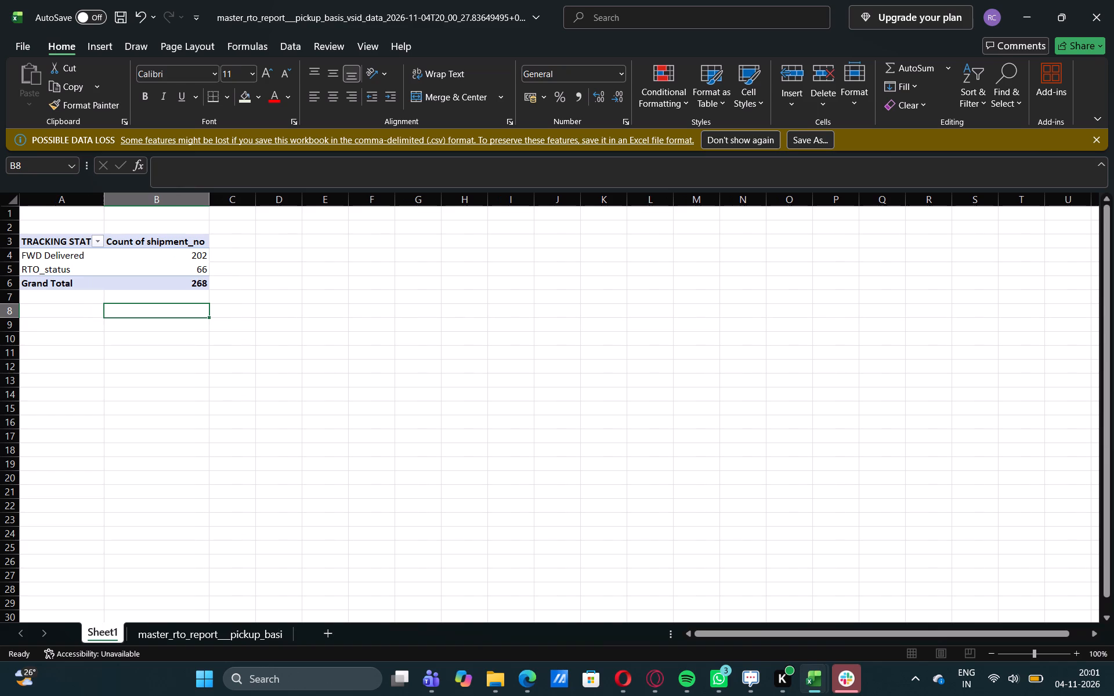
drag(104, 195, 136, 199)
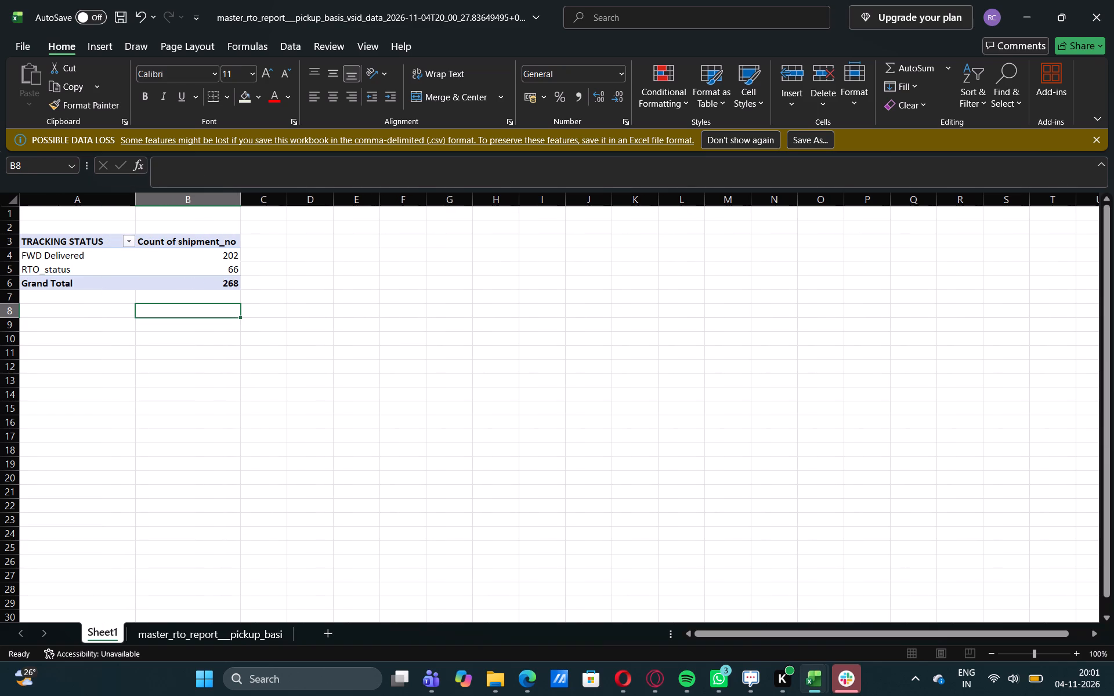
click(36, 309)
Insert a second PivotTable of the report data on a new worksheet, with Verified rto buckets as rows and shipment_no as values.
click(184, 633)
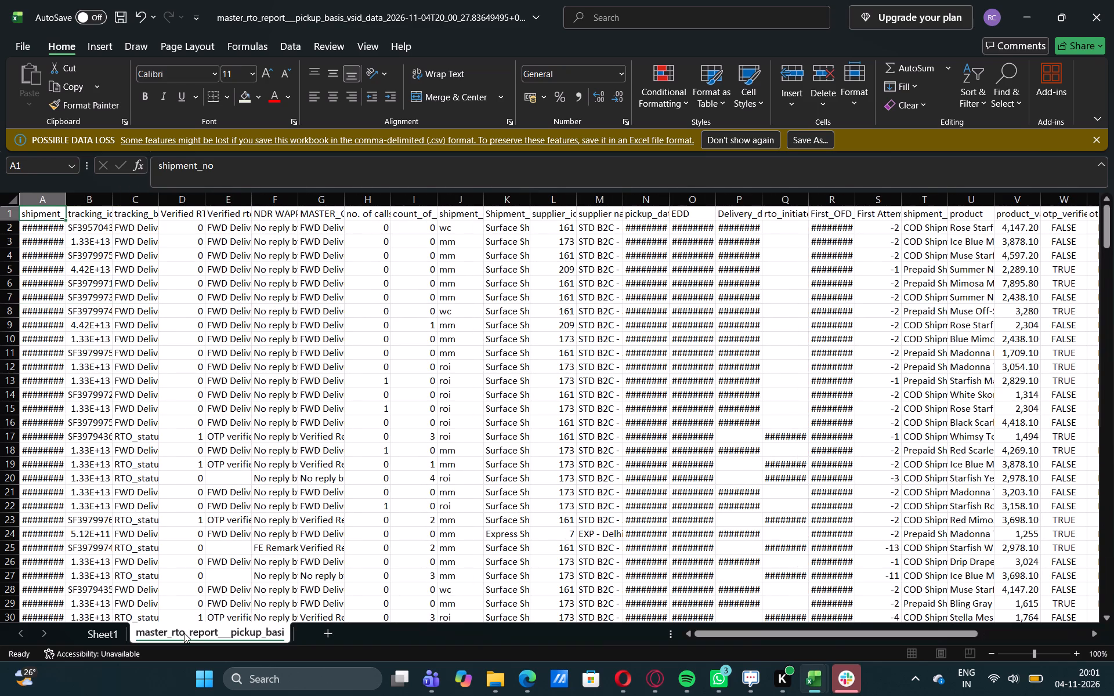
click(99, 41)
click(30, 95)
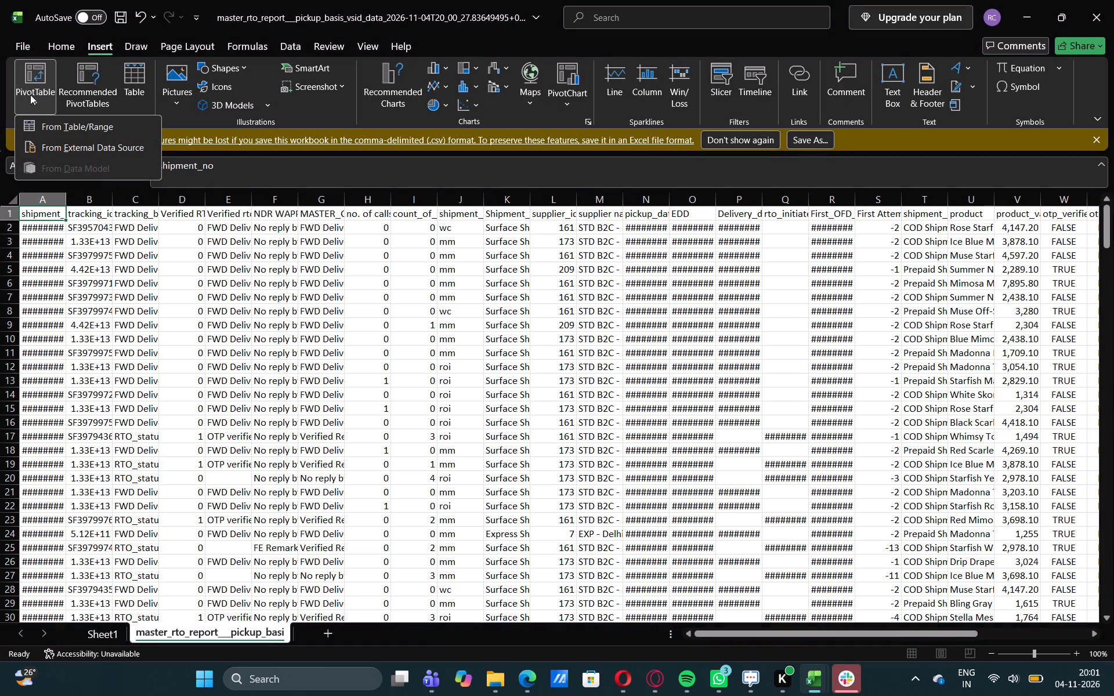
click(45, 125)
click(634, 398)
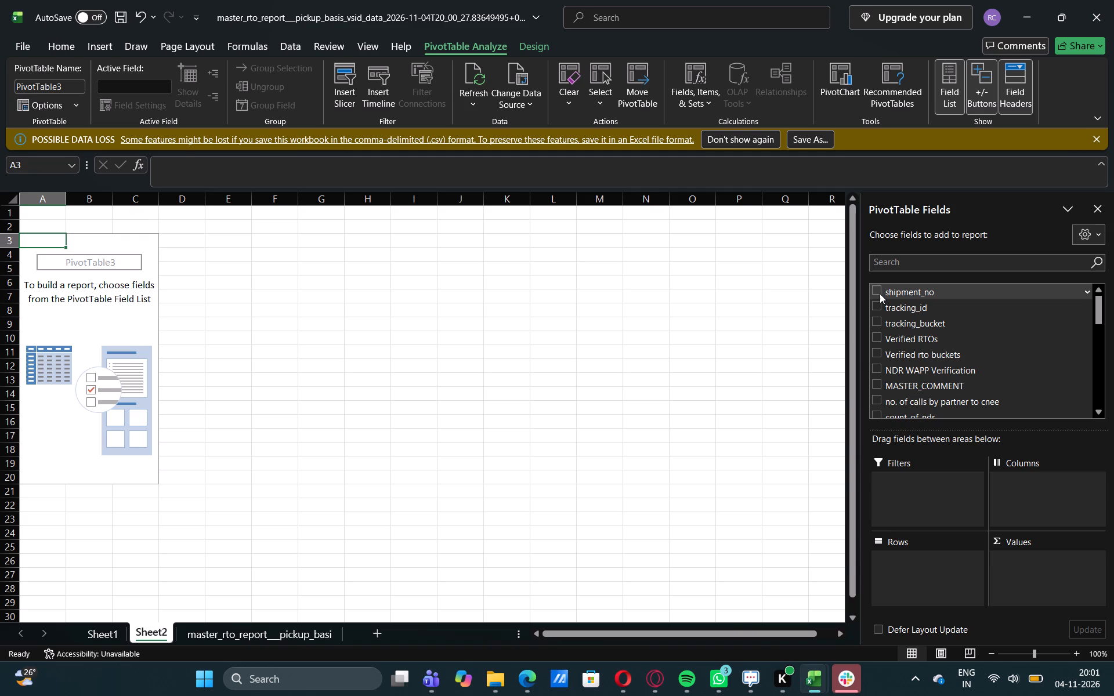
click(880, 293)
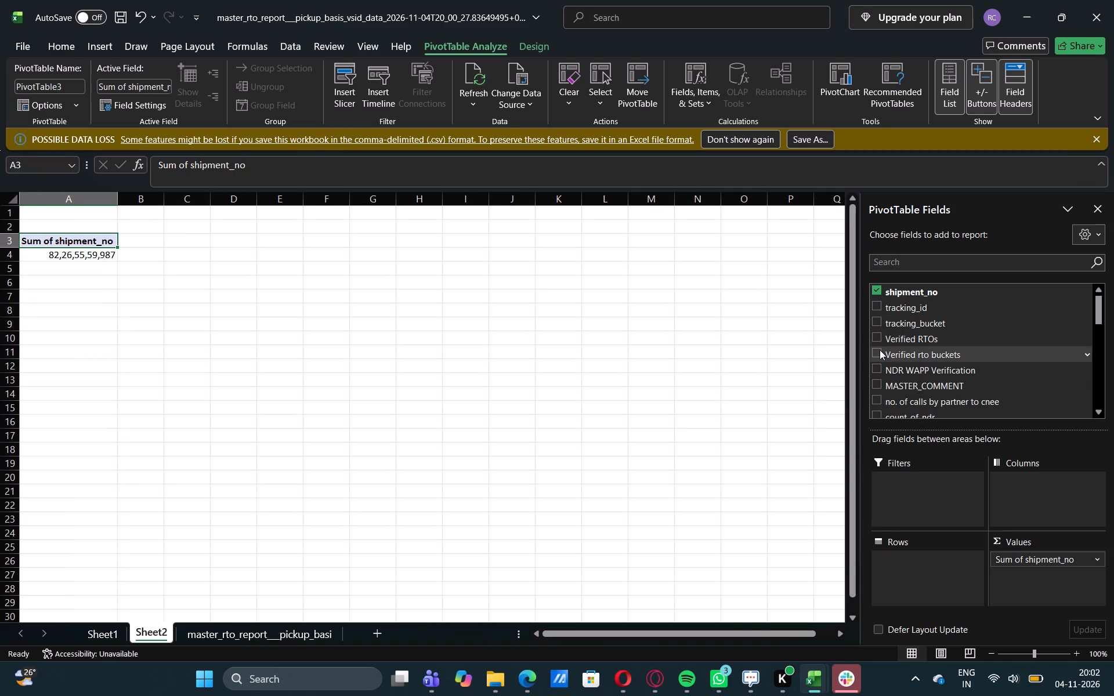
click(880, 350)
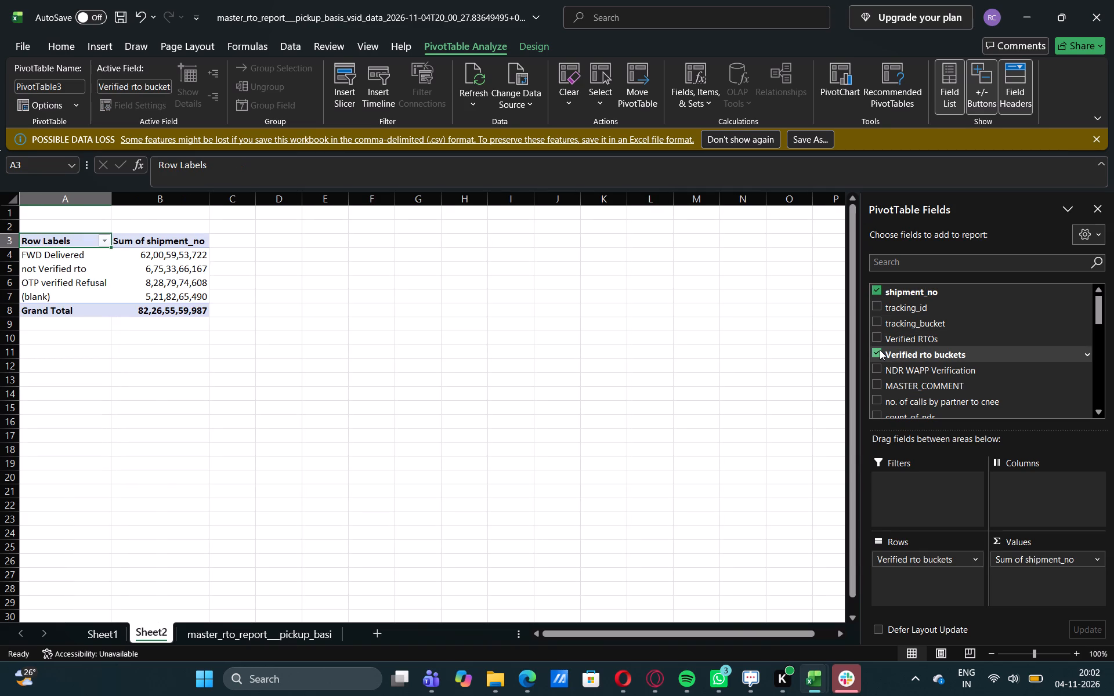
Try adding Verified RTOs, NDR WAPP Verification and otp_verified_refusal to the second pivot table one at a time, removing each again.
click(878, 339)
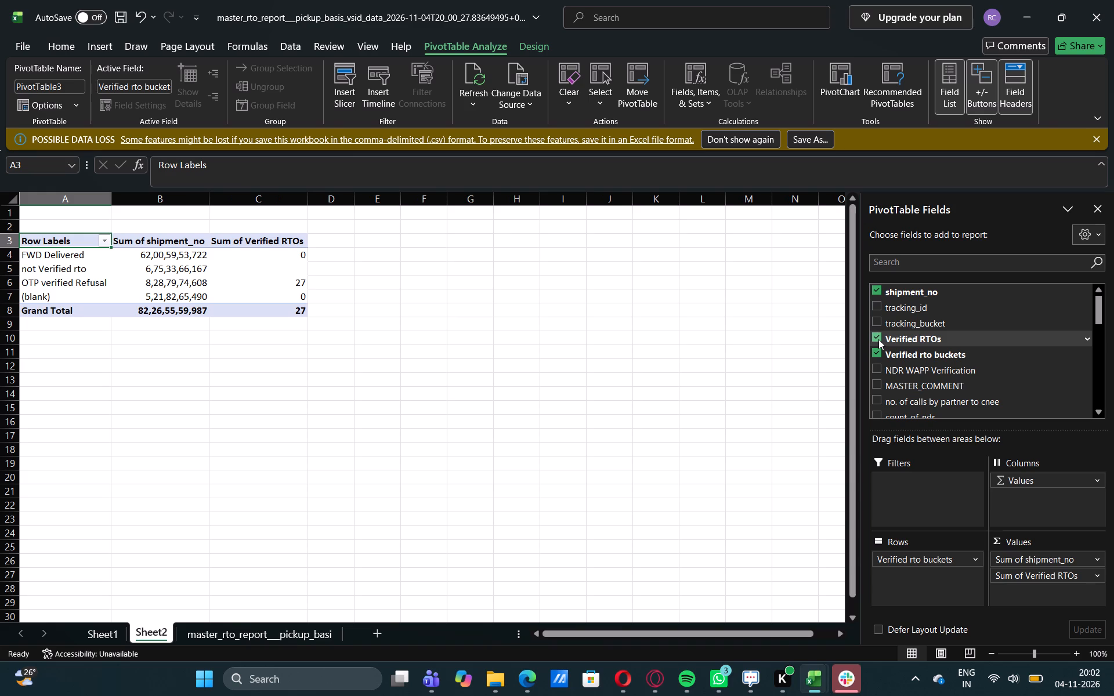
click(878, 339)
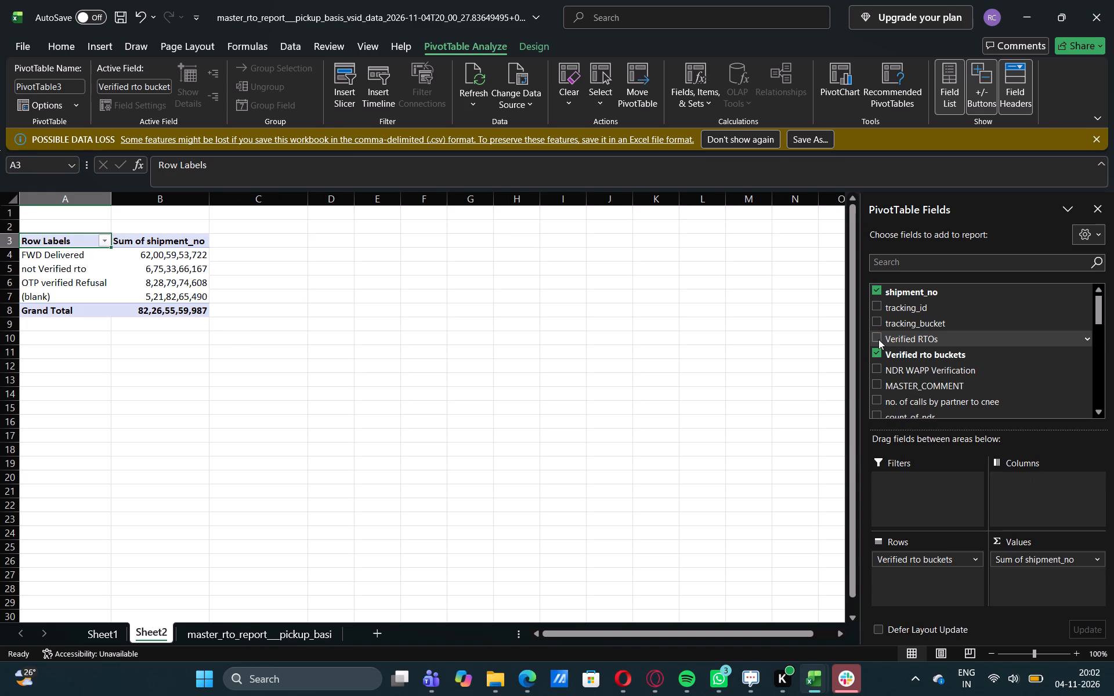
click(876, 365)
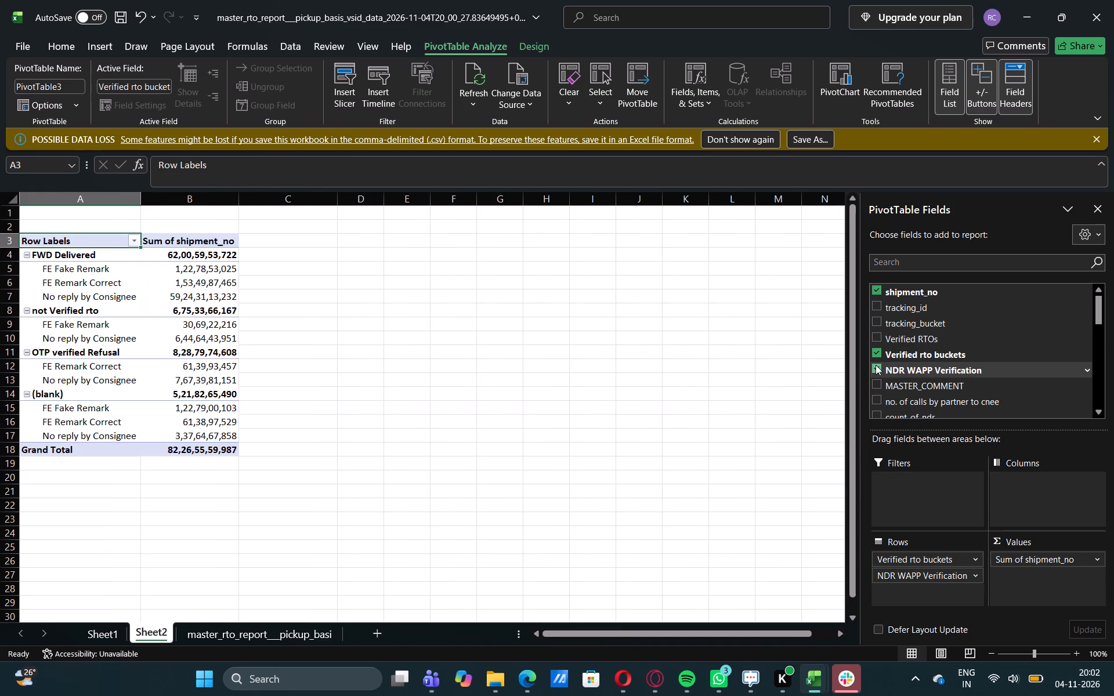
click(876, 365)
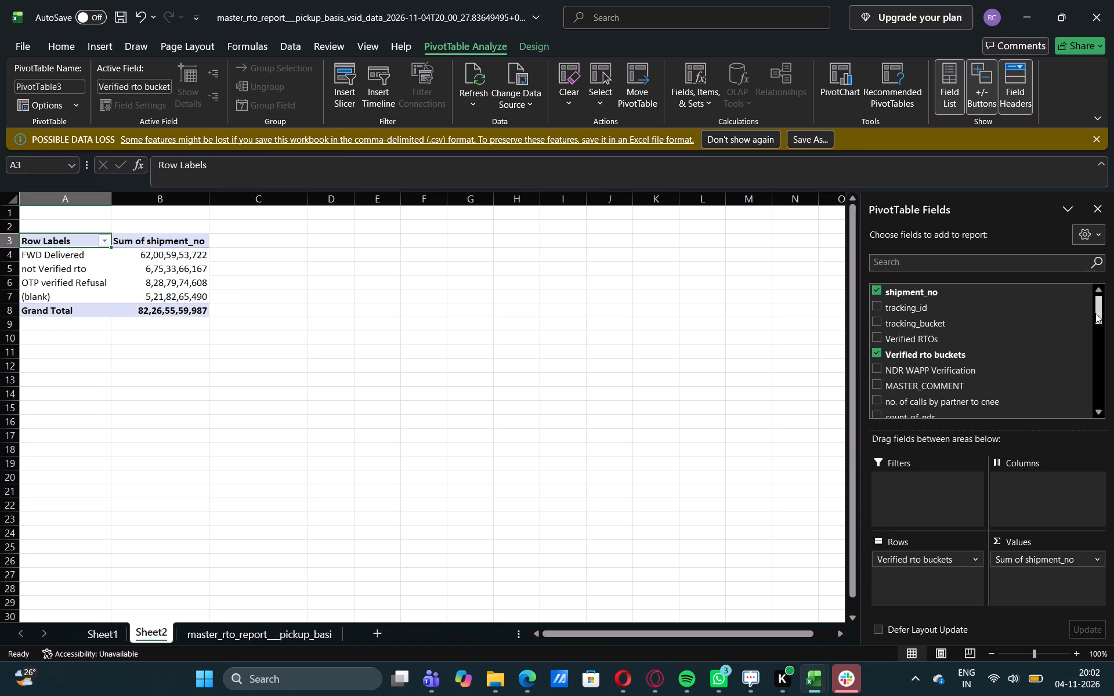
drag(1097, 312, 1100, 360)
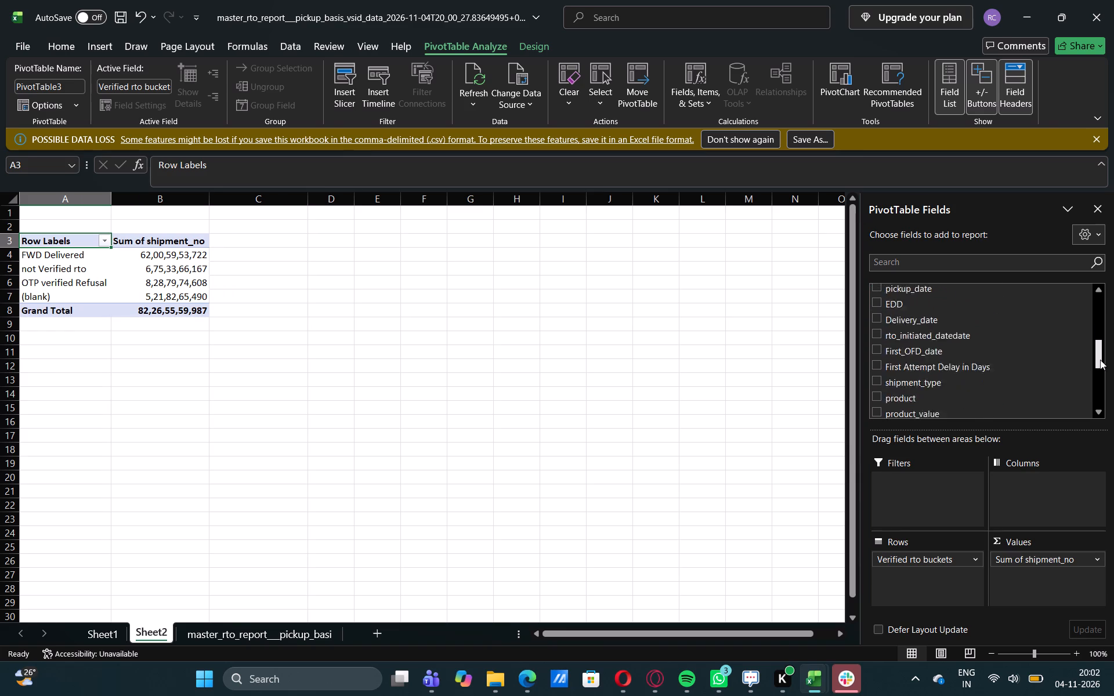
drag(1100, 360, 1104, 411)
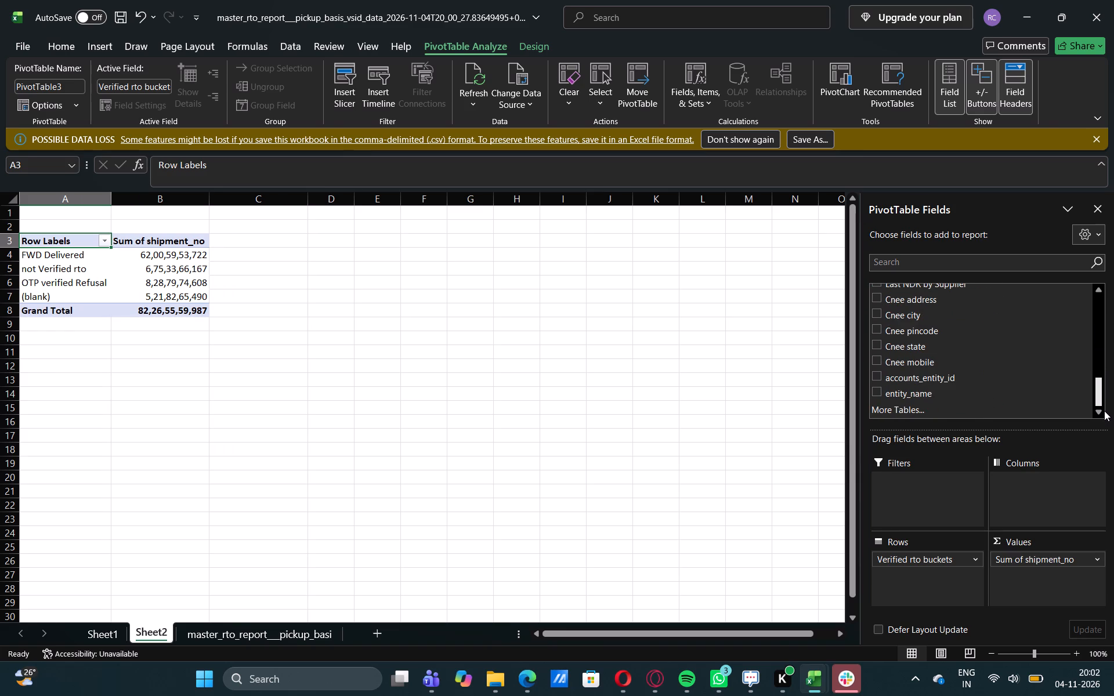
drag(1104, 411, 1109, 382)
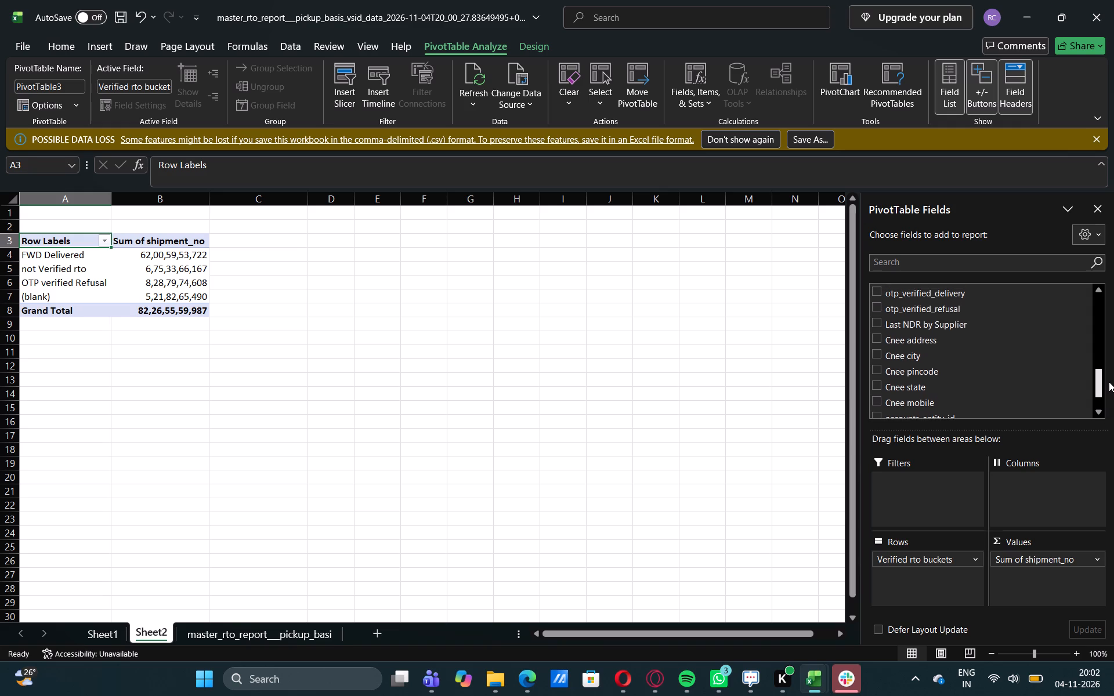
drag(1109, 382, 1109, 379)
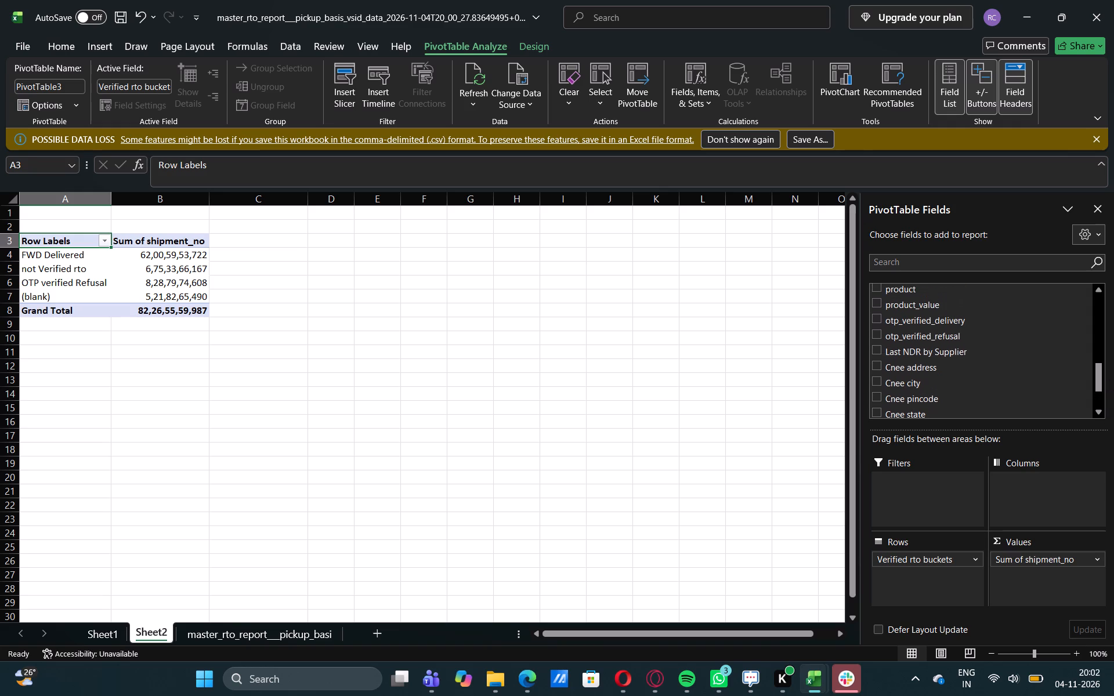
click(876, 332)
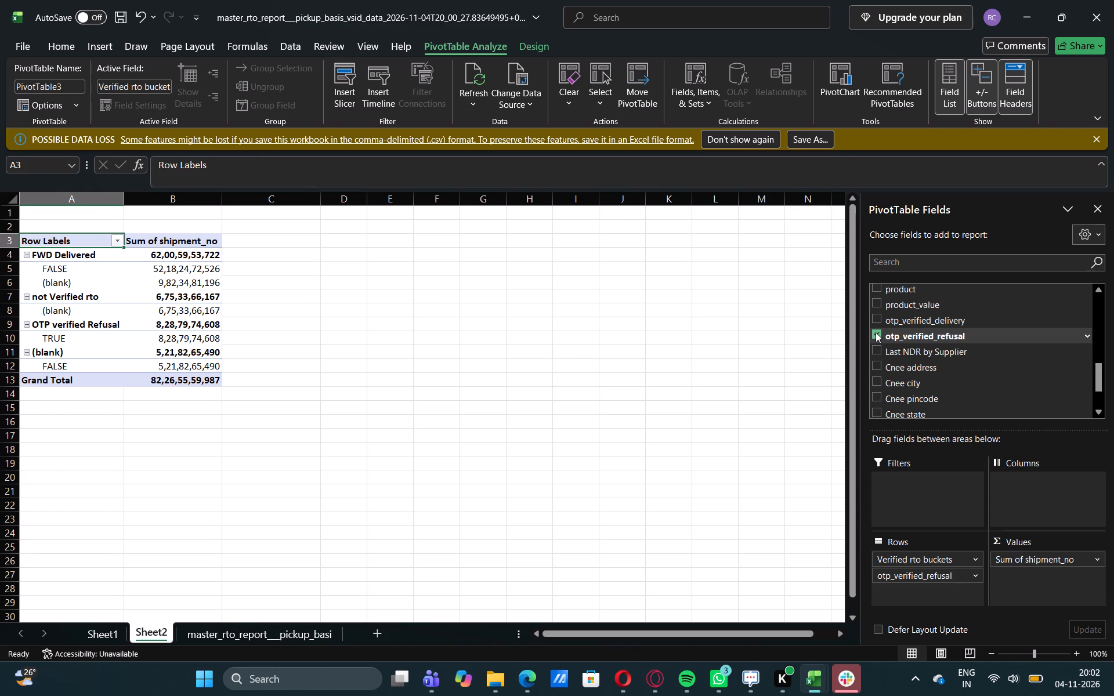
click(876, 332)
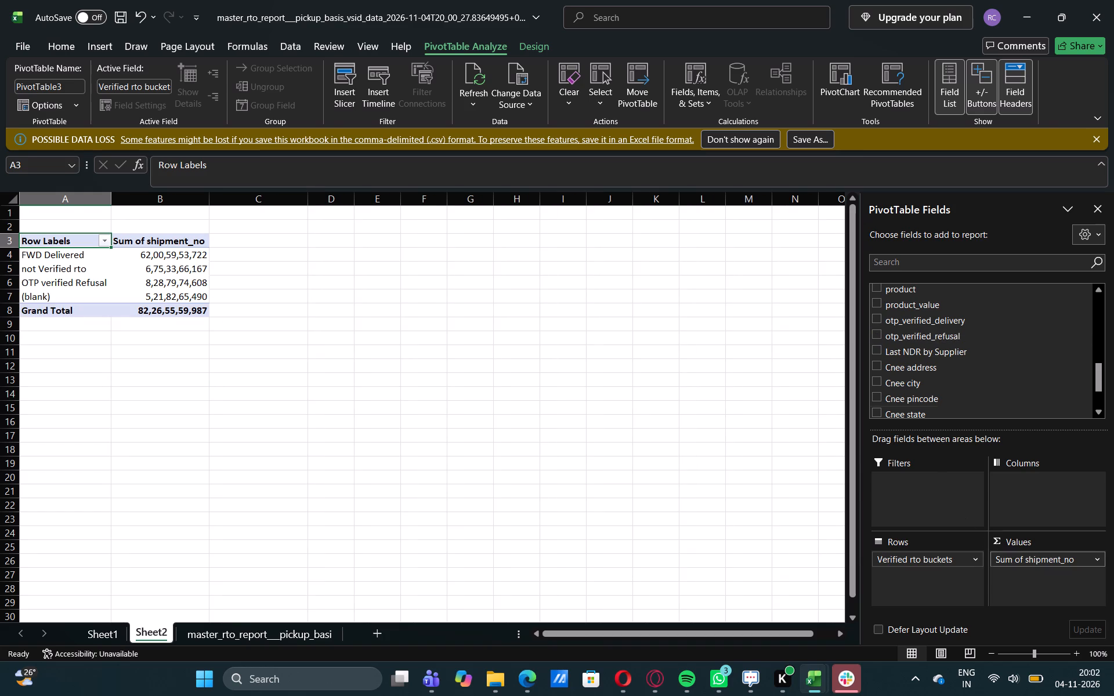
Summarize the shipment_no values by Count in the Verified rto buckets pivot table.
click(1046, 561)
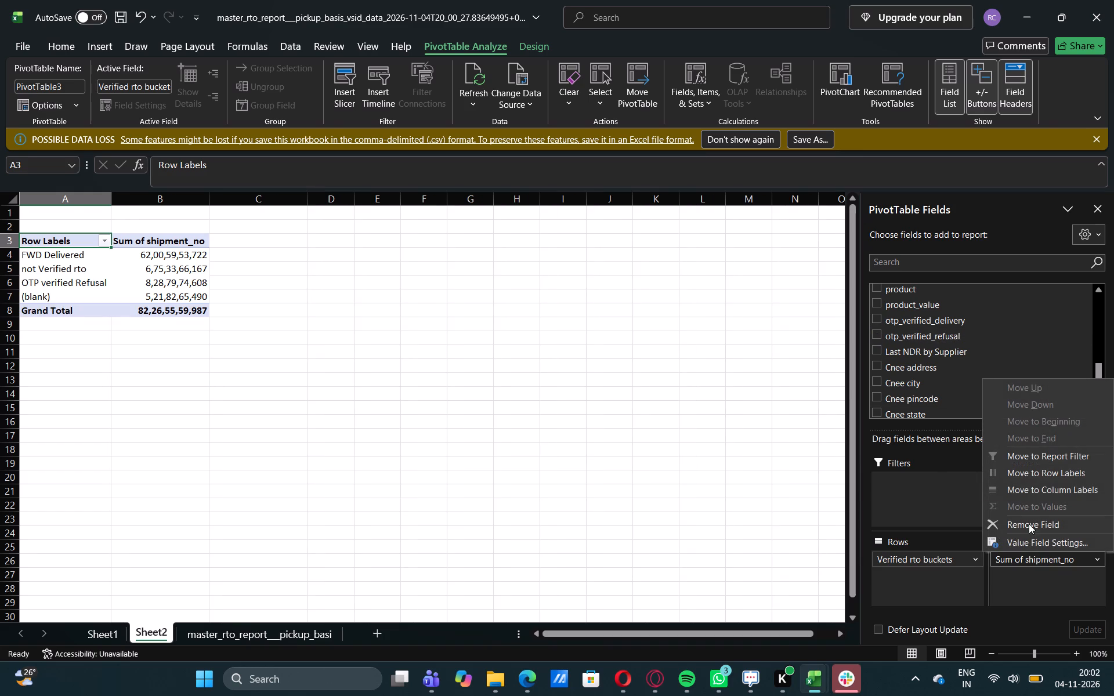
click(1059, 548)
click(531, 326)
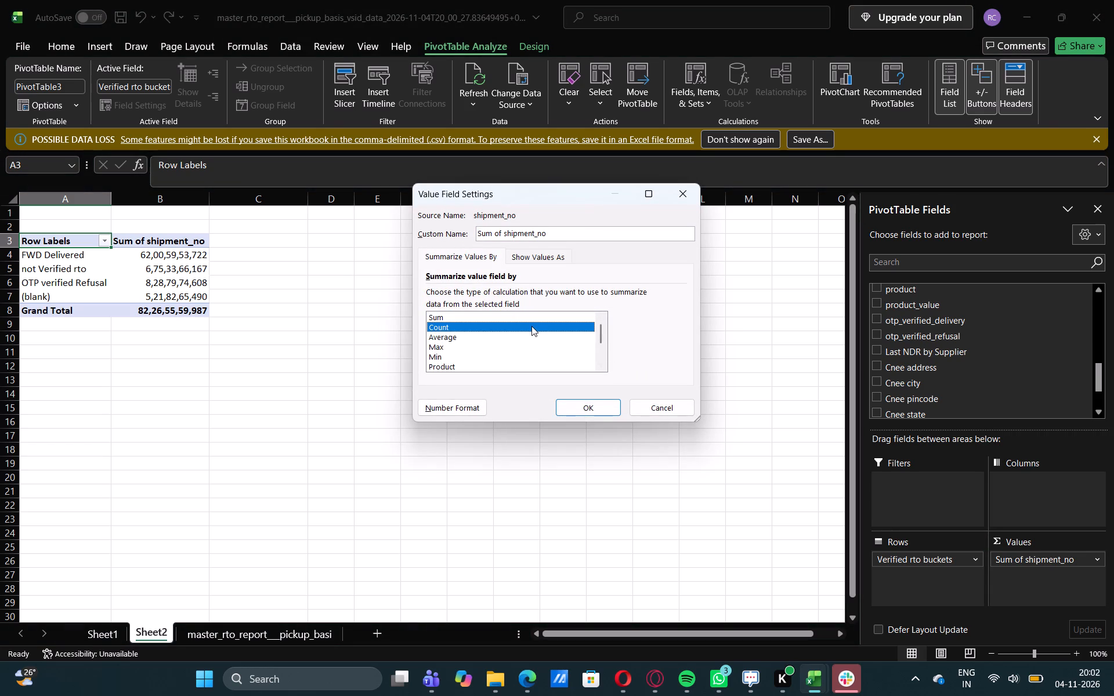
click(594, 413)
click(395, 414)
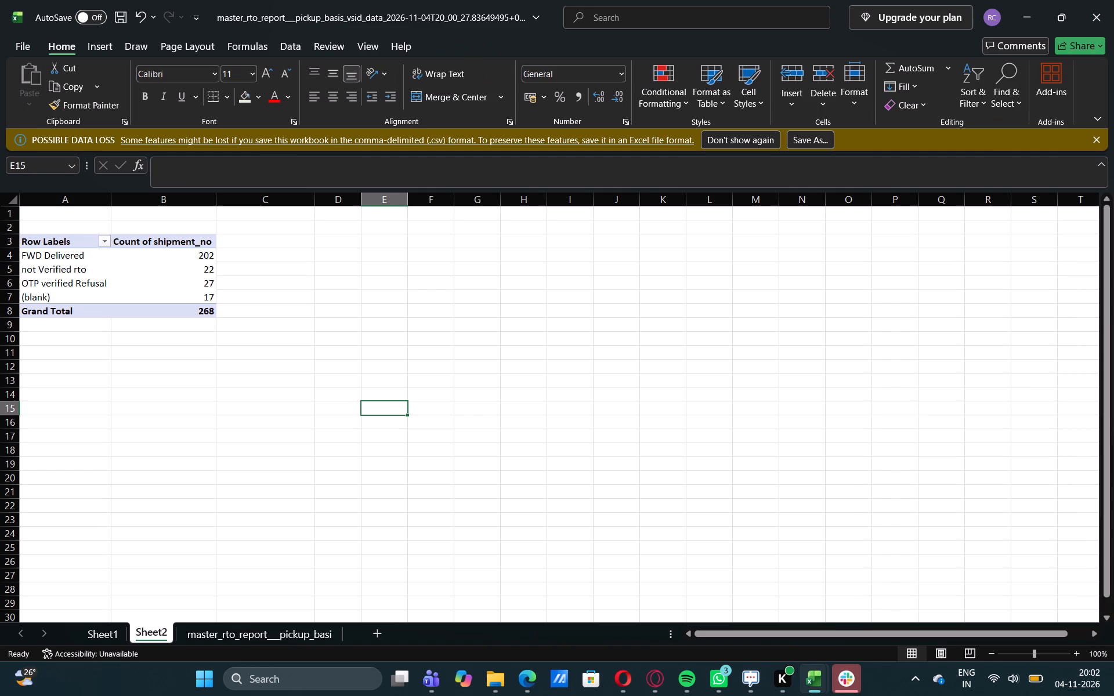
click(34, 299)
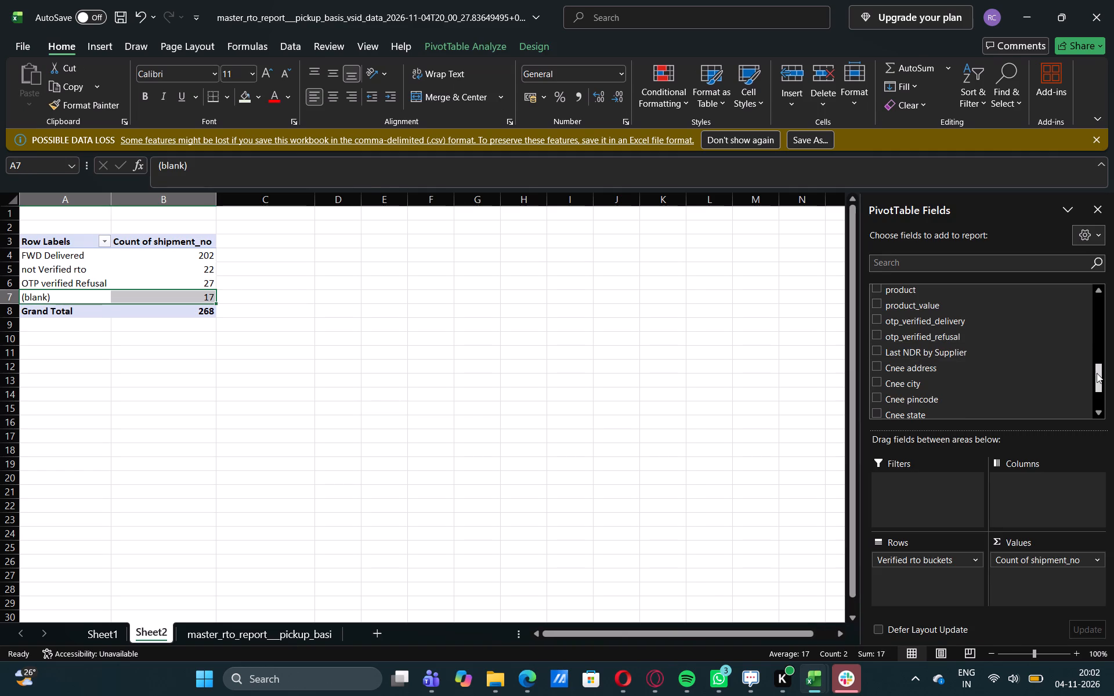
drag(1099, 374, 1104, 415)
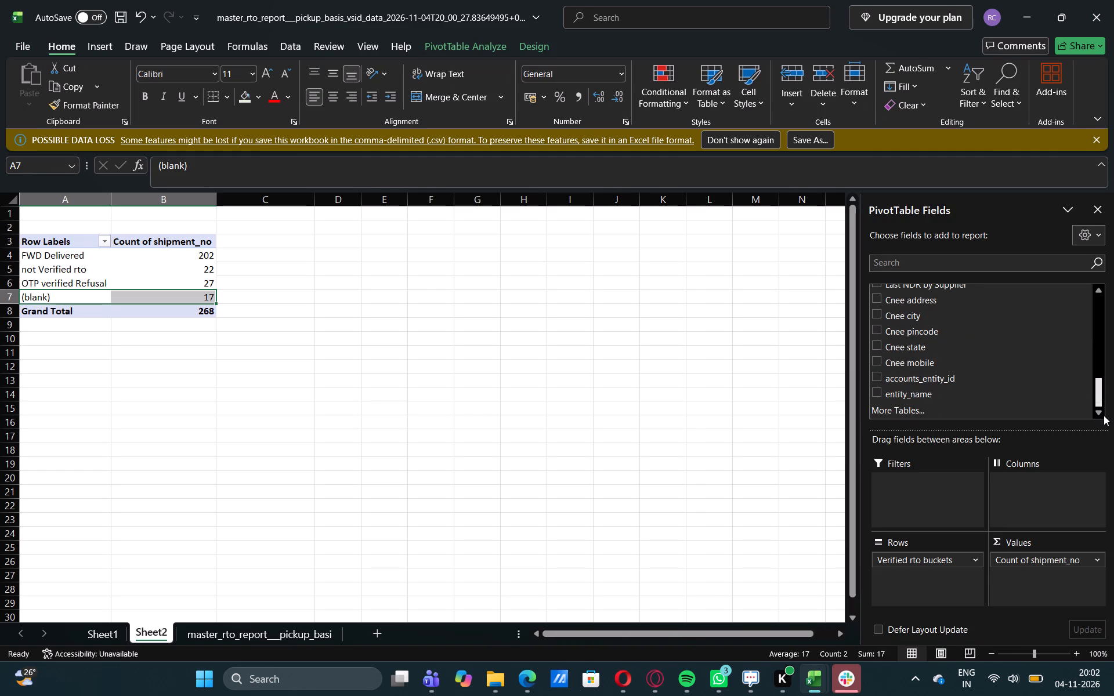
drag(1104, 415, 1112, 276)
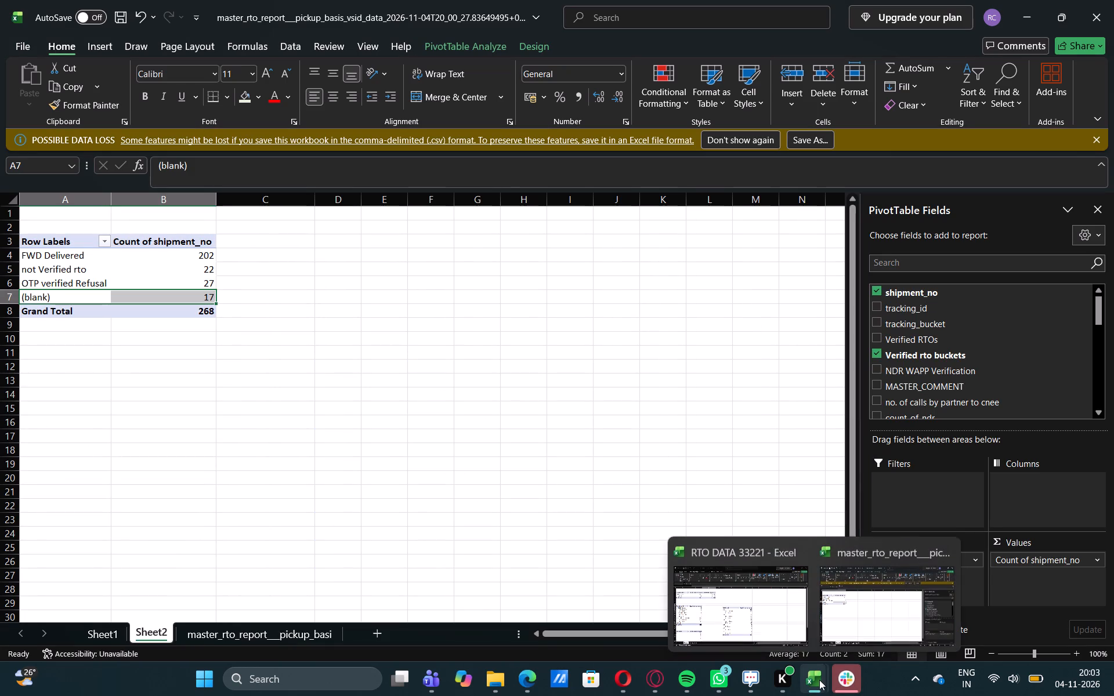
Switch to the RTO DATA 33221 workbook and examine its pivot tables down to Rto Reasons.
click(755, 630)
click(666, 494)
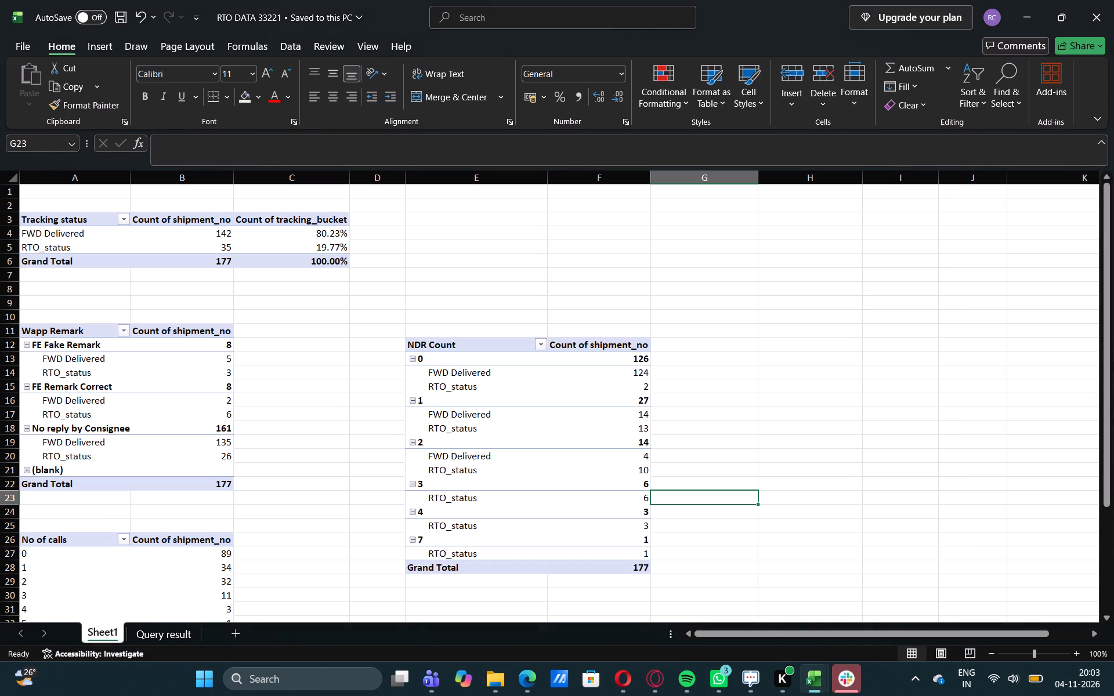
key(Down)
key(Down)
key(Down)
key(Down)
key(Down)
key(Down)
key(Down)
key(Down)
key(Down)
key(Down)
key(Down)
key(Down)
key(Down)
key(Down)
key(Down)
key(Down)
key(Down)
key(Down)
key(Down)
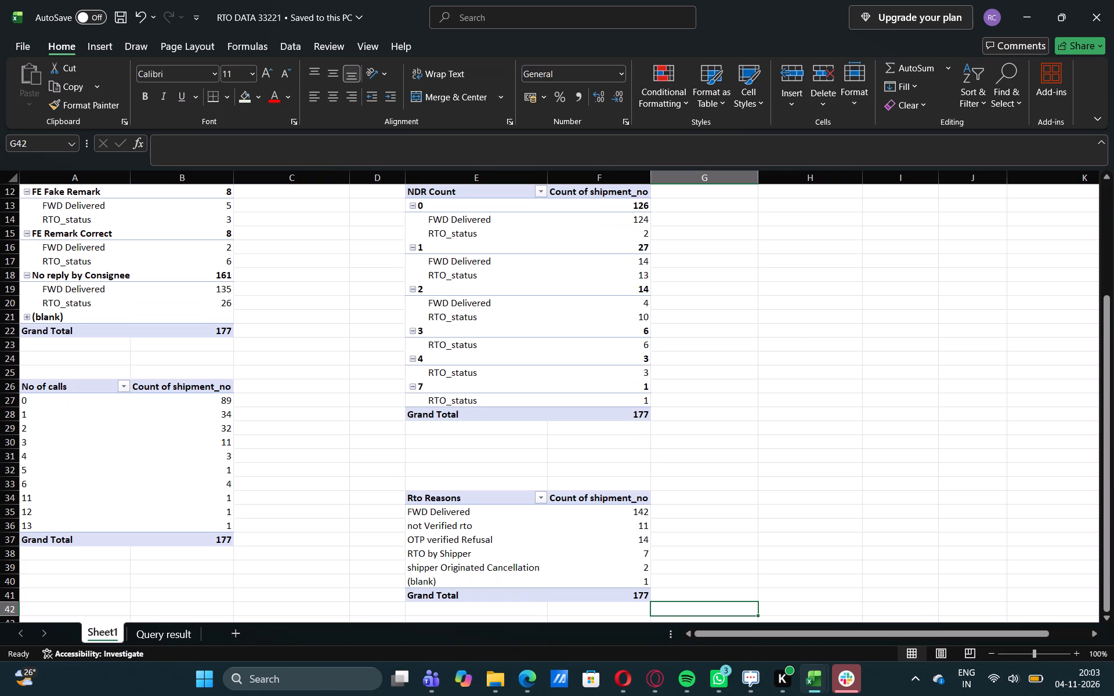
Examine the field list, the Verified rto buckets field settings and the row items of the Rto Reasons pivot table.
click(454, 531)
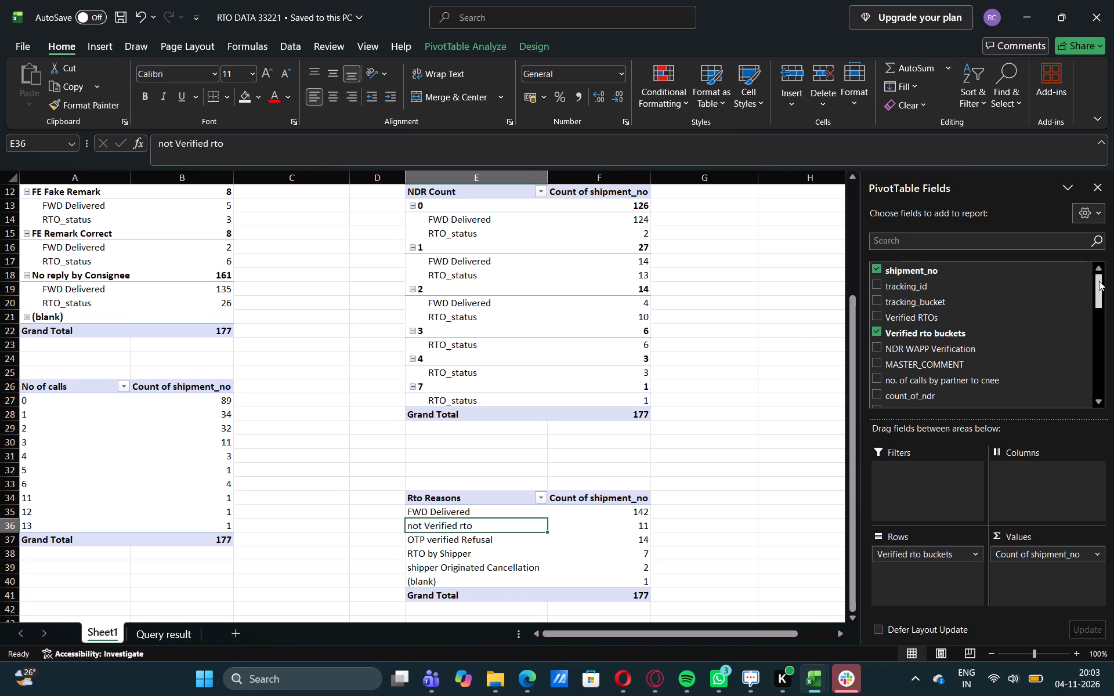
drag(1099, 281, 1100, 415)
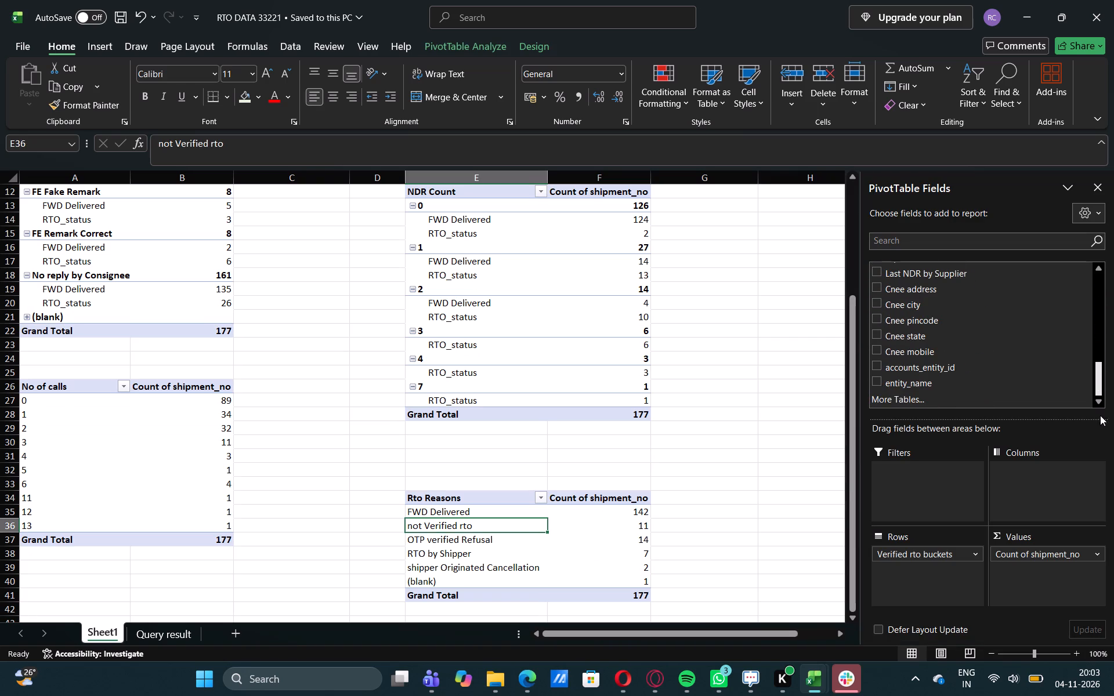
drag(1100, 415, 1113, 194)
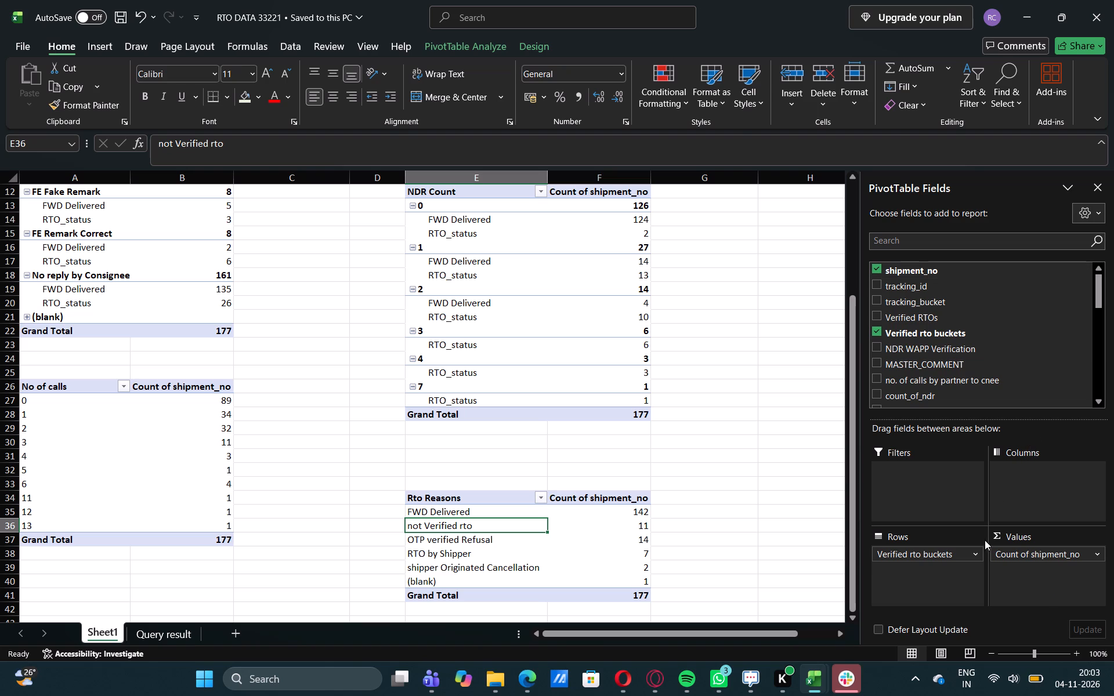
click(971, 554)
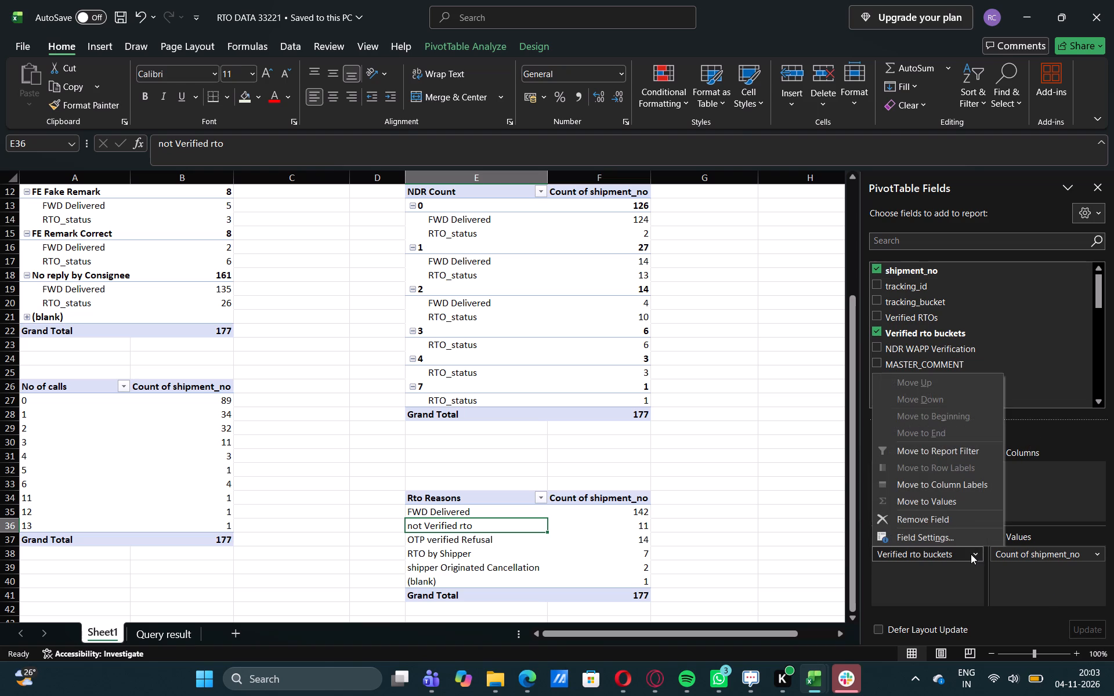
click(945, 539)
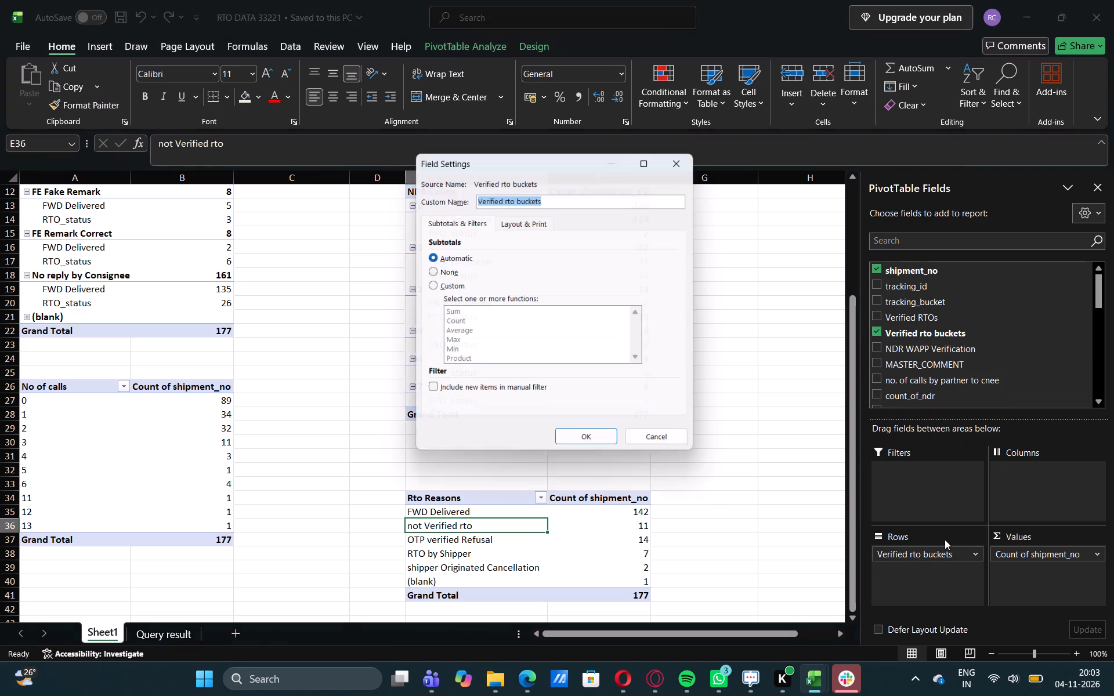
click(610, 439)
click(730, 502)
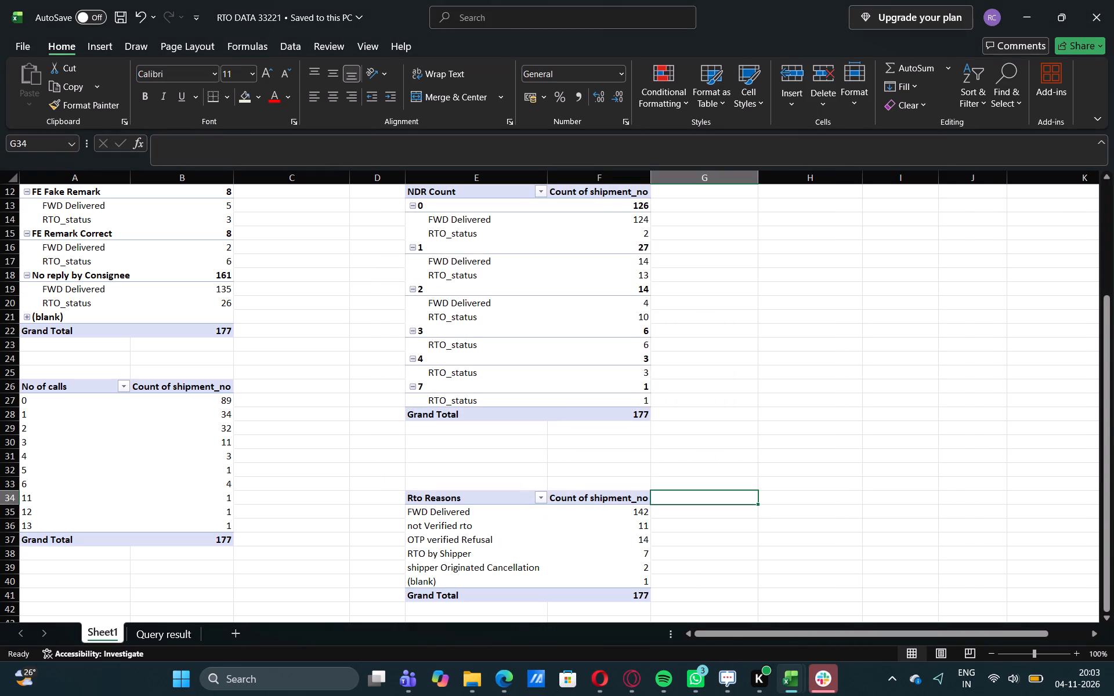
click(450, 527)
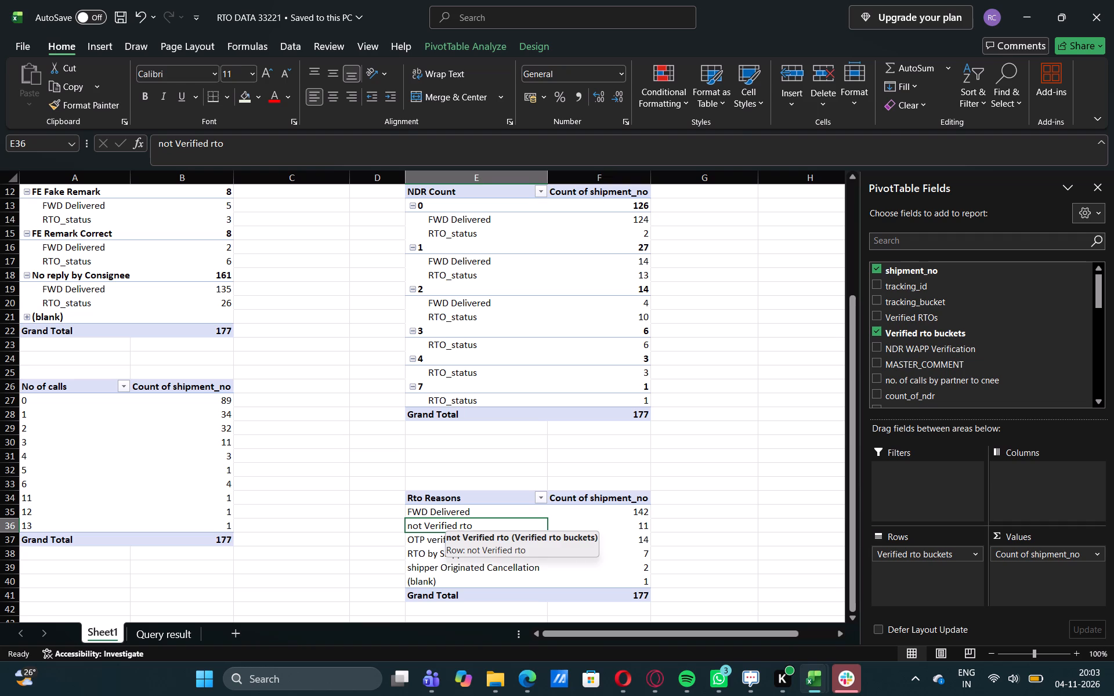
click(432, 542)
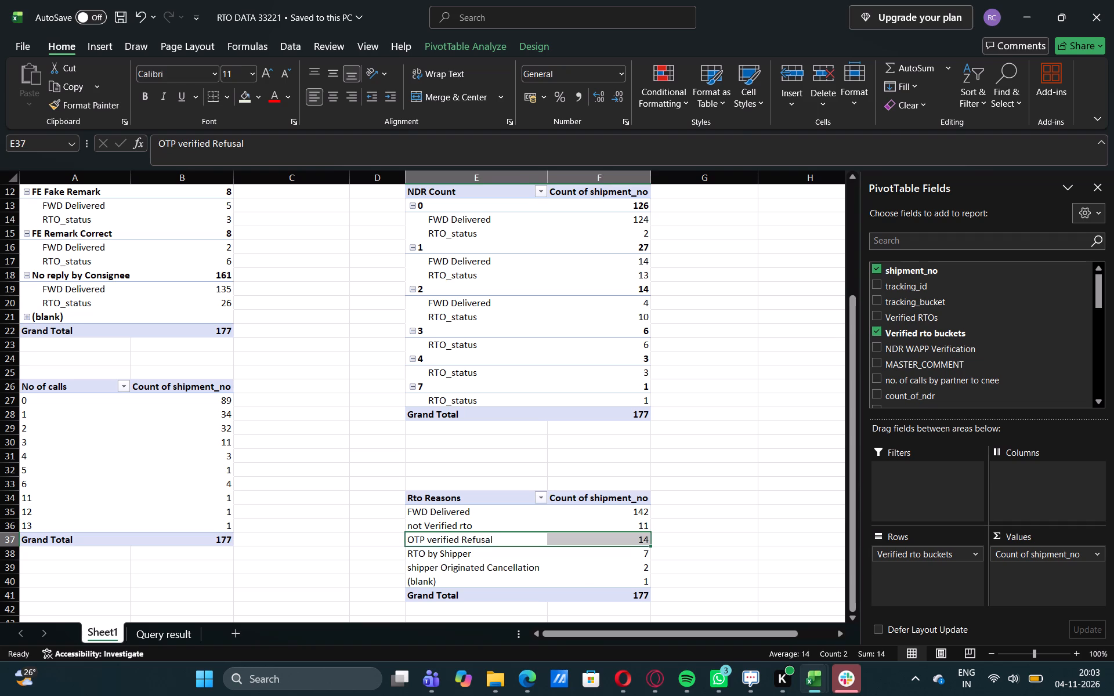
click(432, 555)
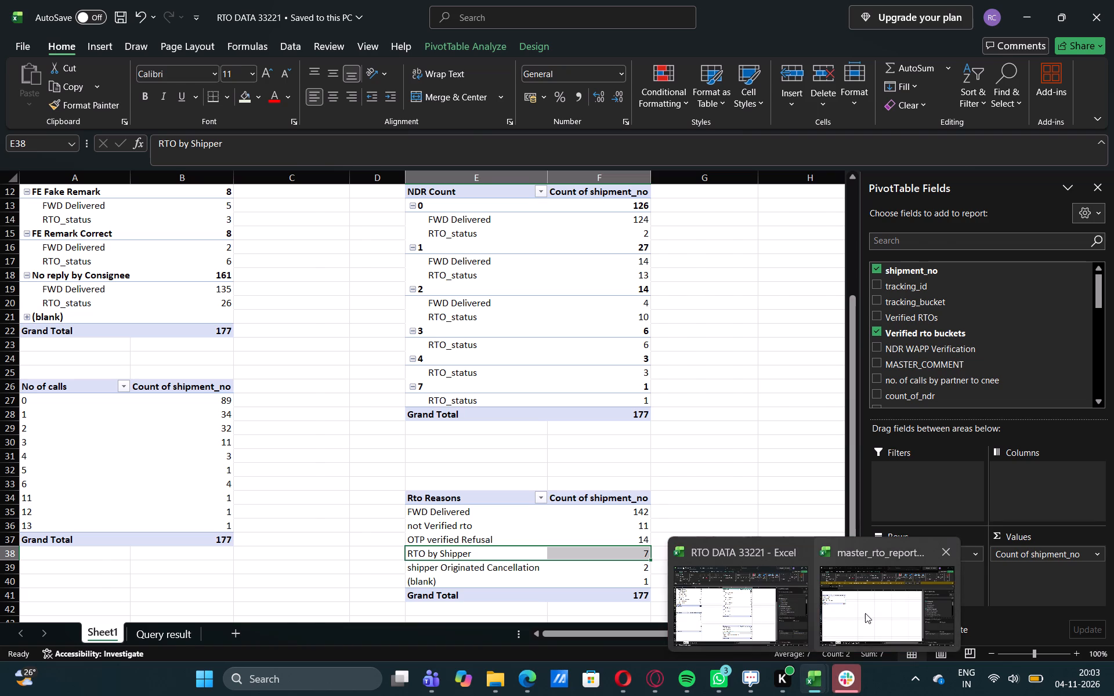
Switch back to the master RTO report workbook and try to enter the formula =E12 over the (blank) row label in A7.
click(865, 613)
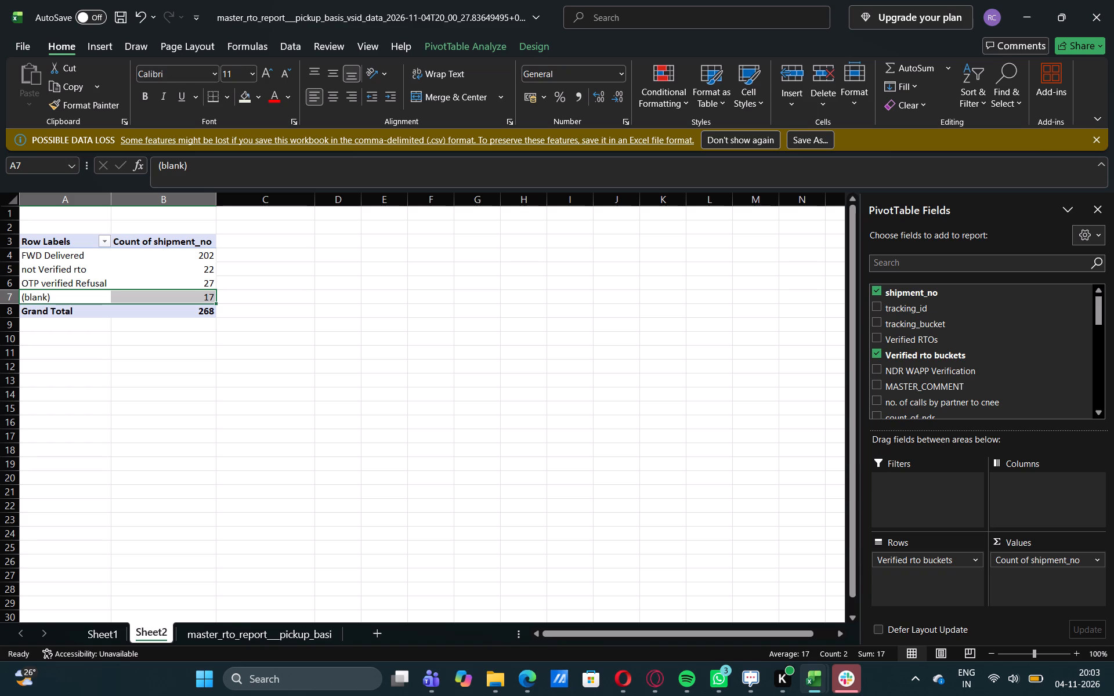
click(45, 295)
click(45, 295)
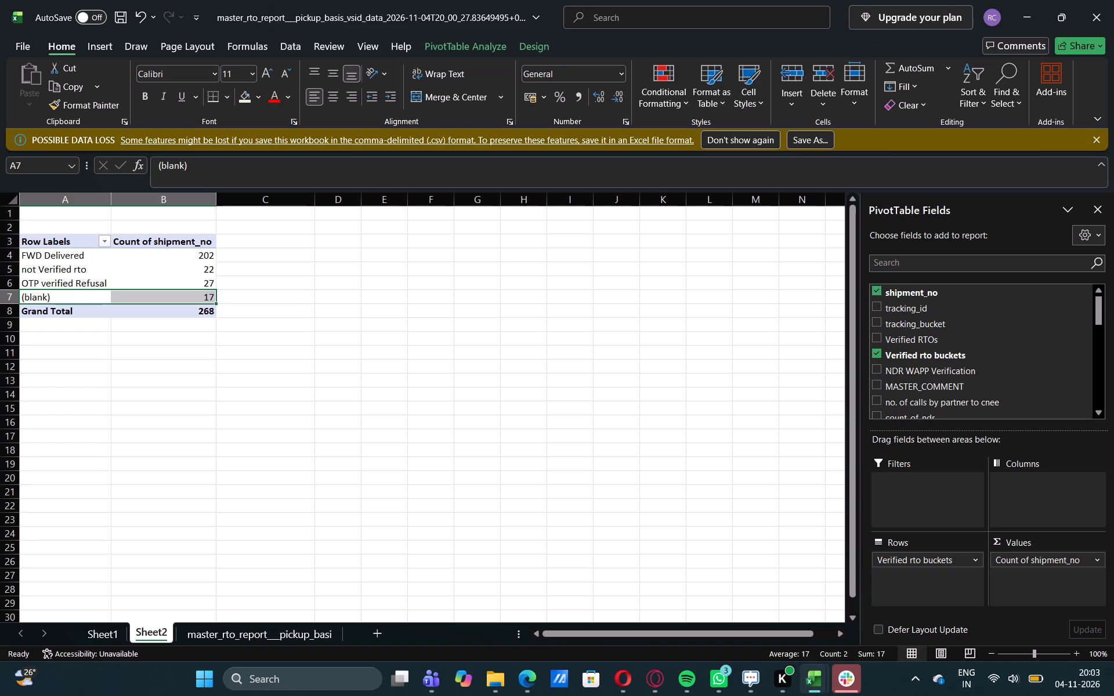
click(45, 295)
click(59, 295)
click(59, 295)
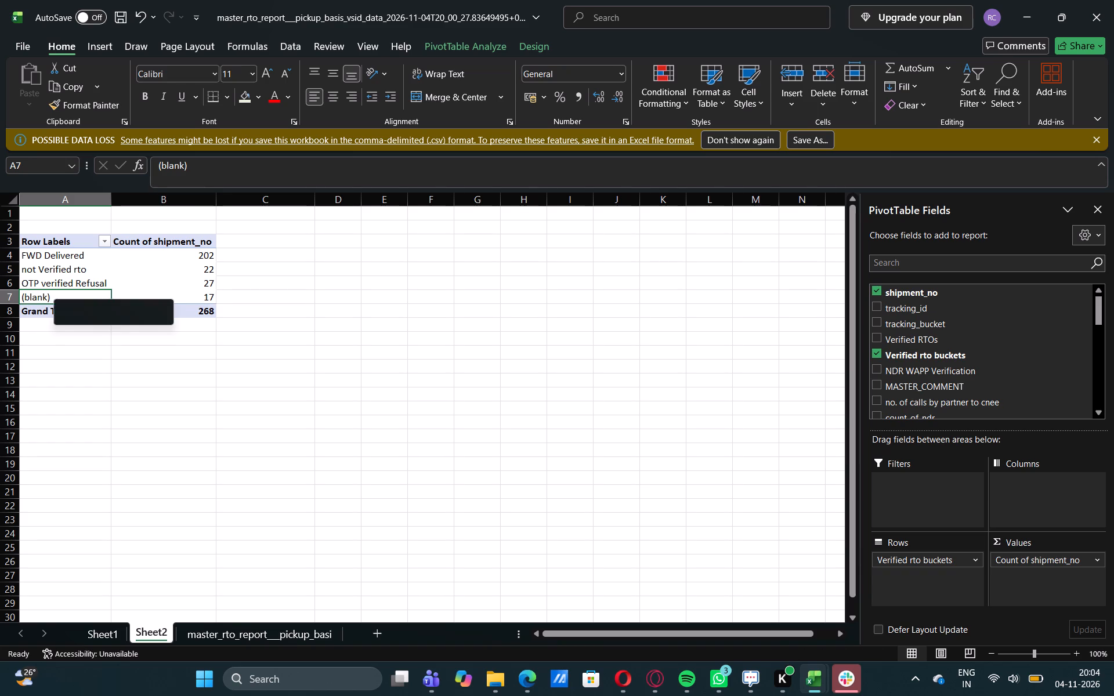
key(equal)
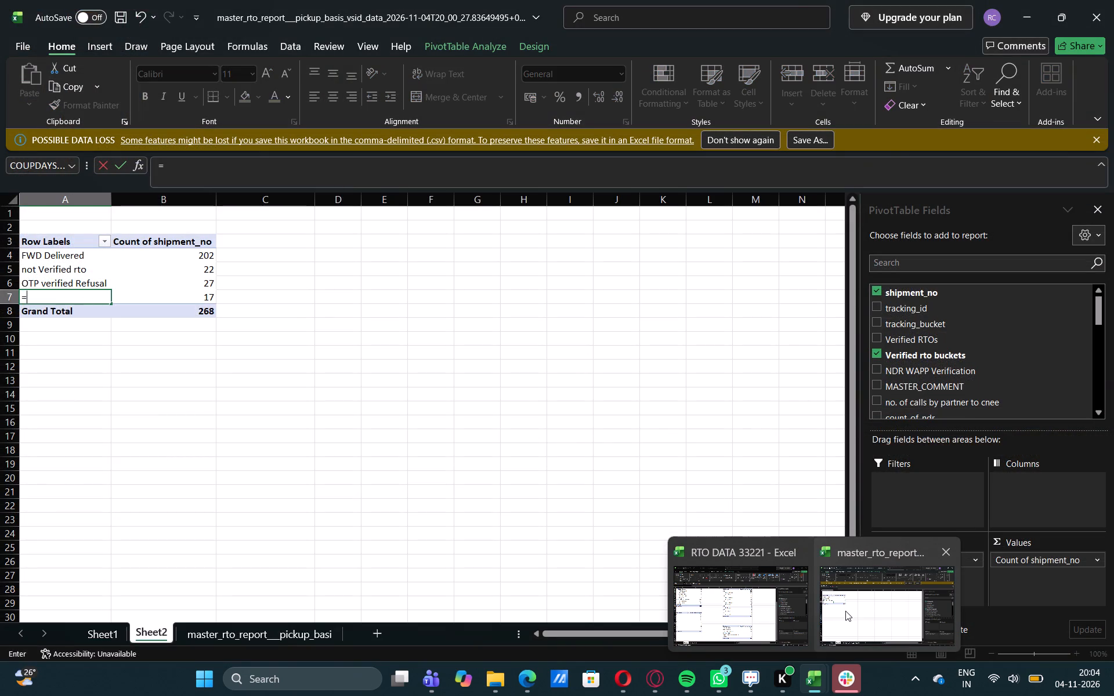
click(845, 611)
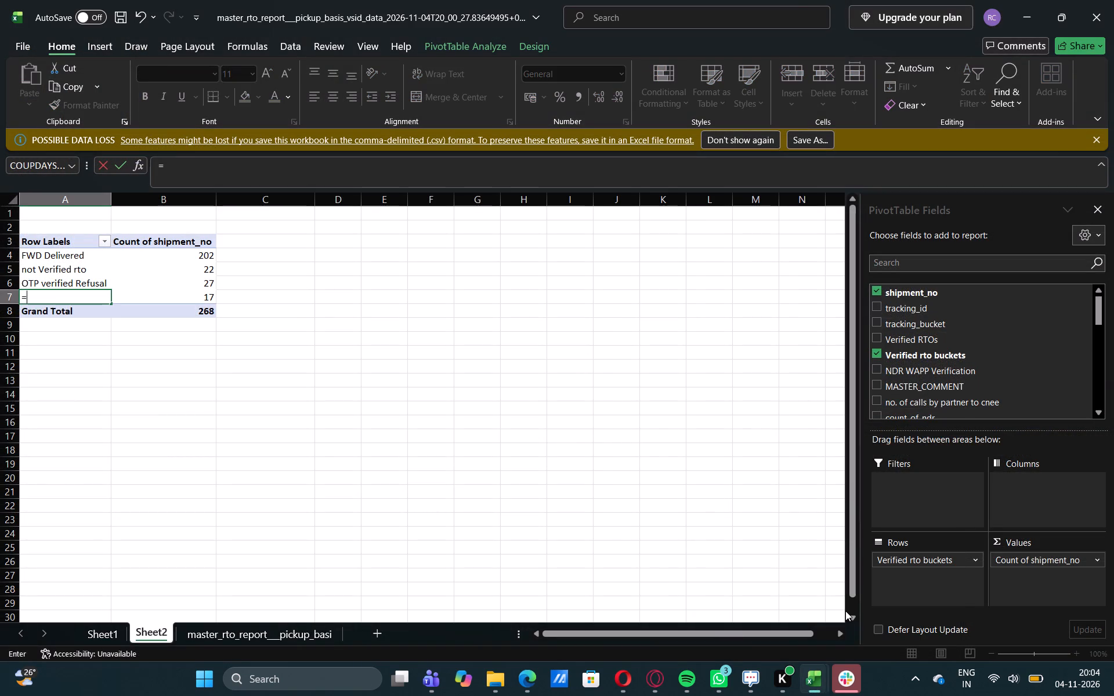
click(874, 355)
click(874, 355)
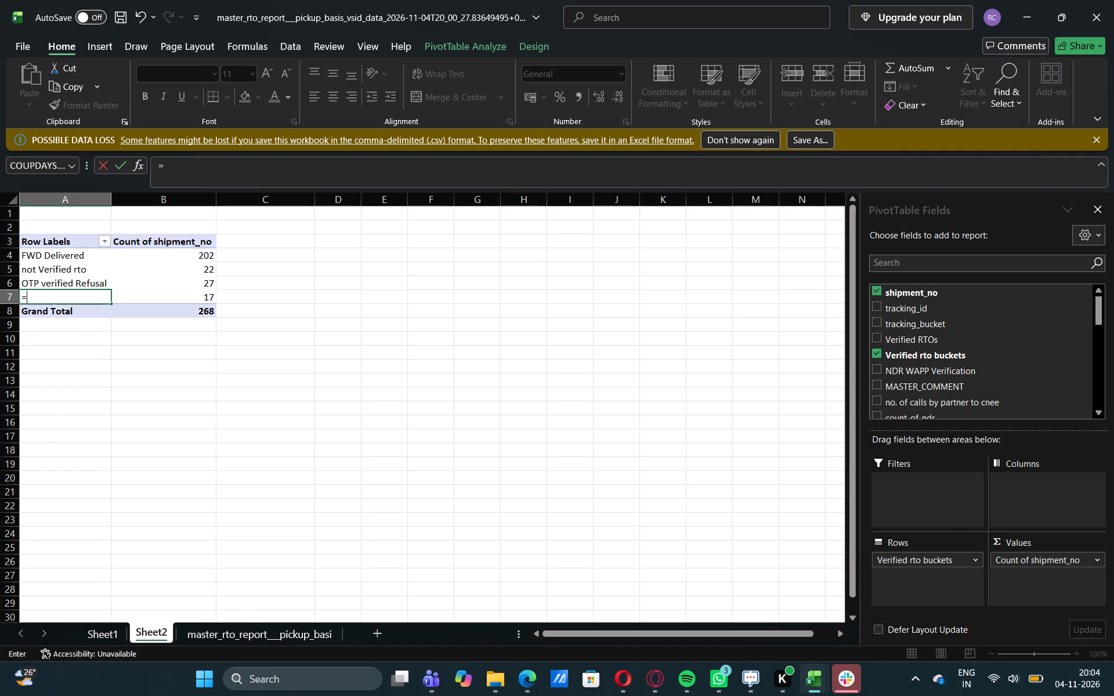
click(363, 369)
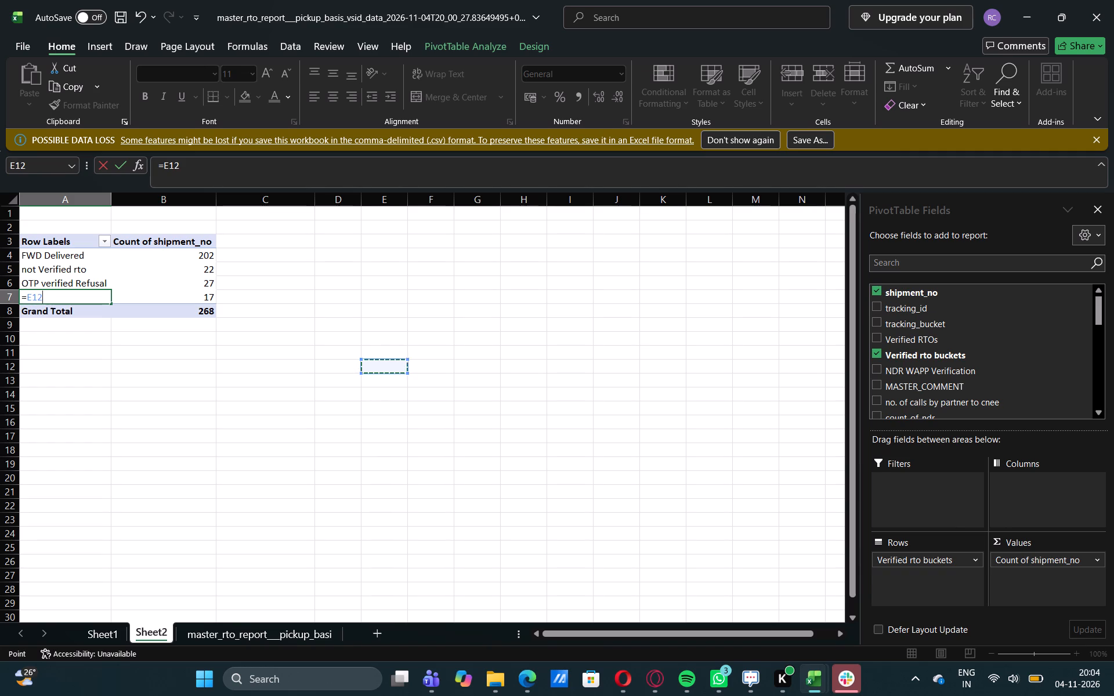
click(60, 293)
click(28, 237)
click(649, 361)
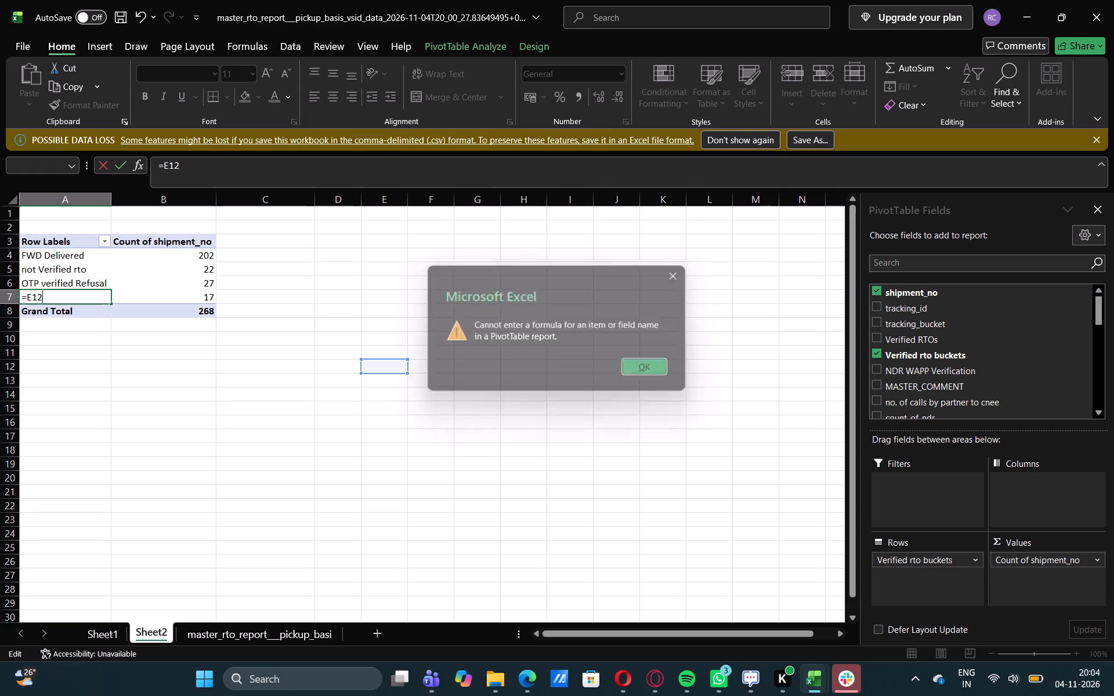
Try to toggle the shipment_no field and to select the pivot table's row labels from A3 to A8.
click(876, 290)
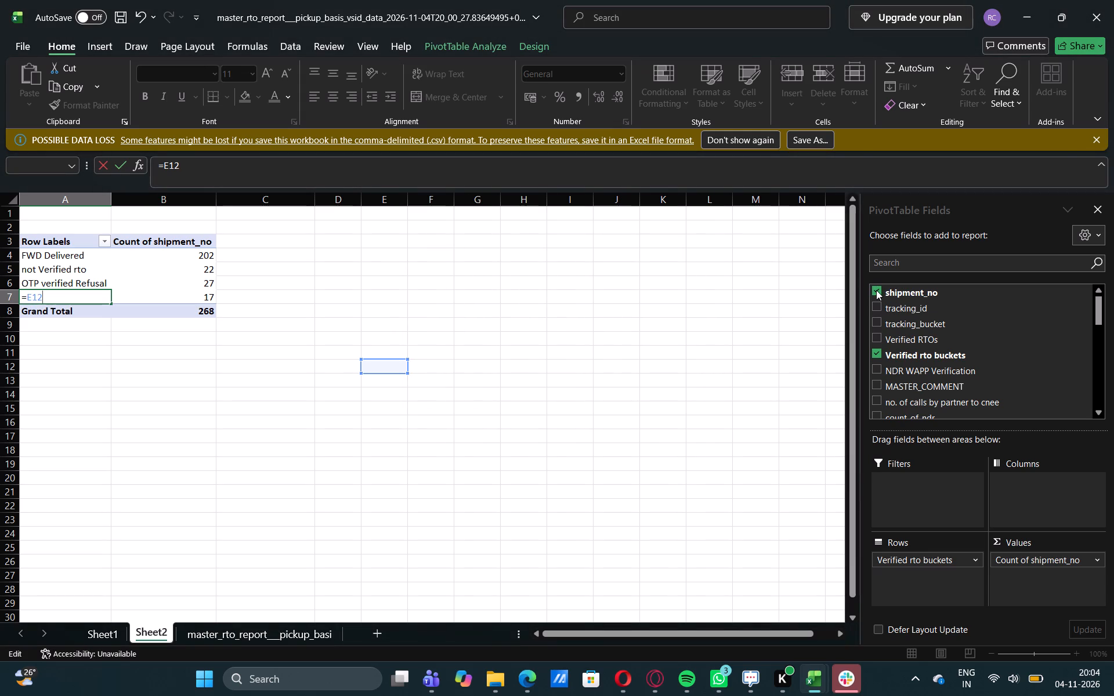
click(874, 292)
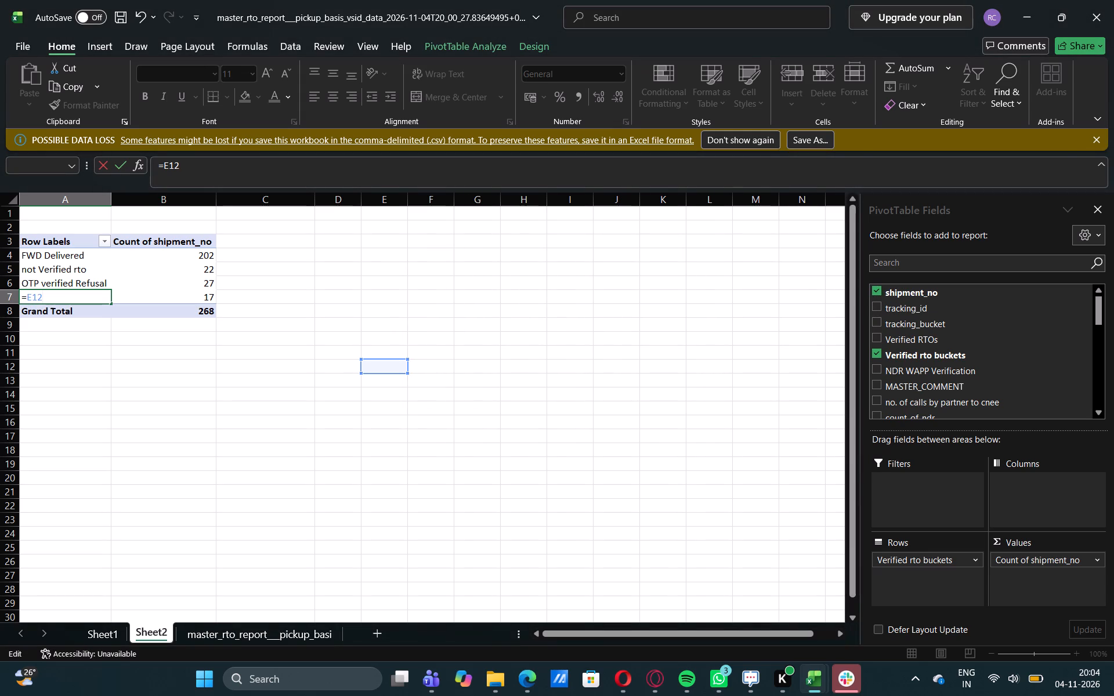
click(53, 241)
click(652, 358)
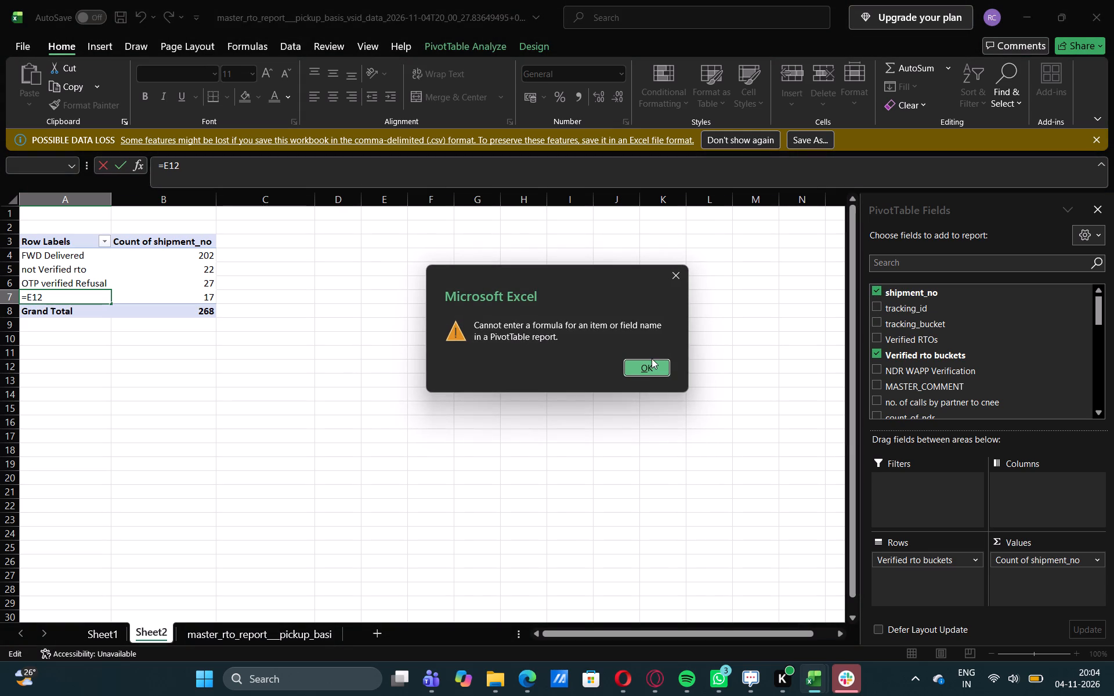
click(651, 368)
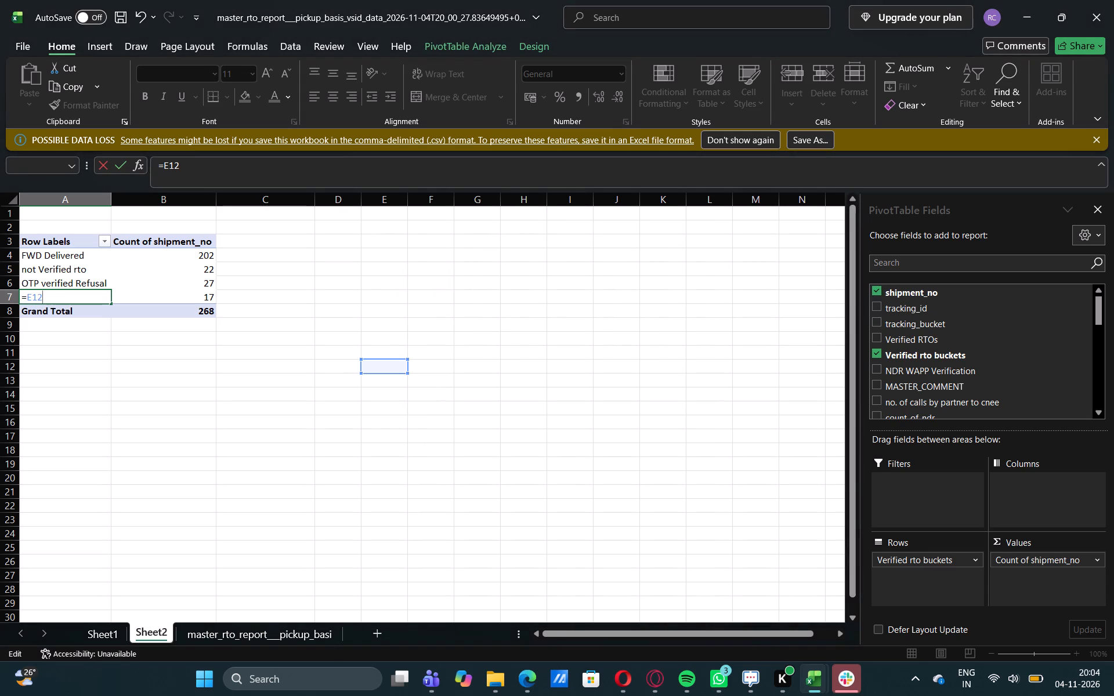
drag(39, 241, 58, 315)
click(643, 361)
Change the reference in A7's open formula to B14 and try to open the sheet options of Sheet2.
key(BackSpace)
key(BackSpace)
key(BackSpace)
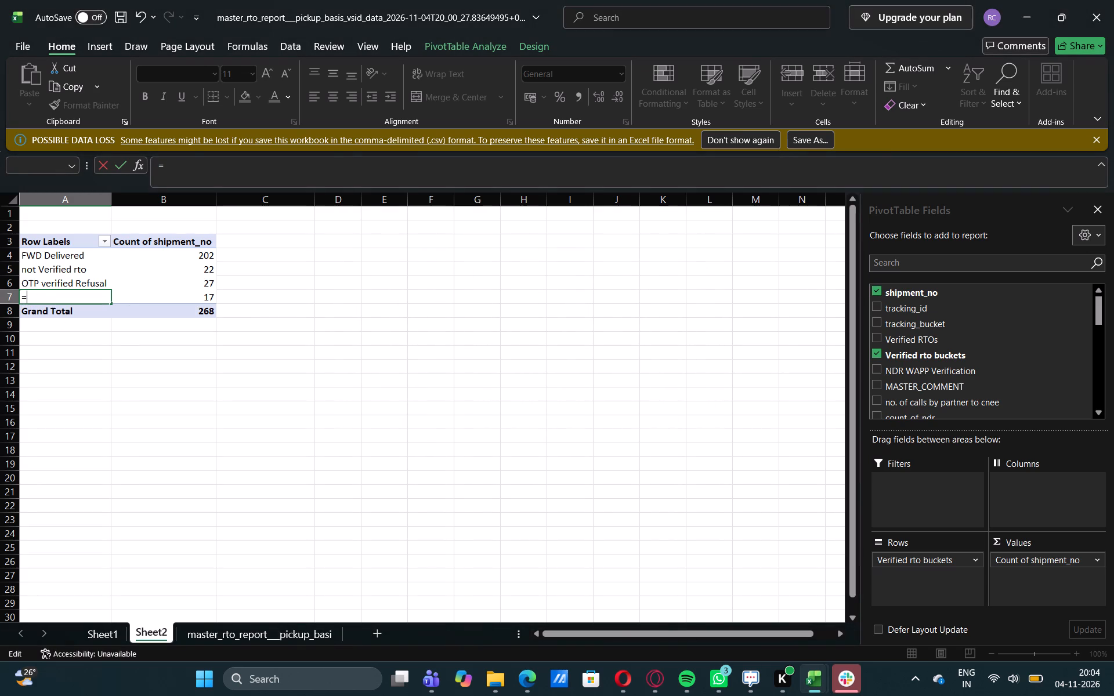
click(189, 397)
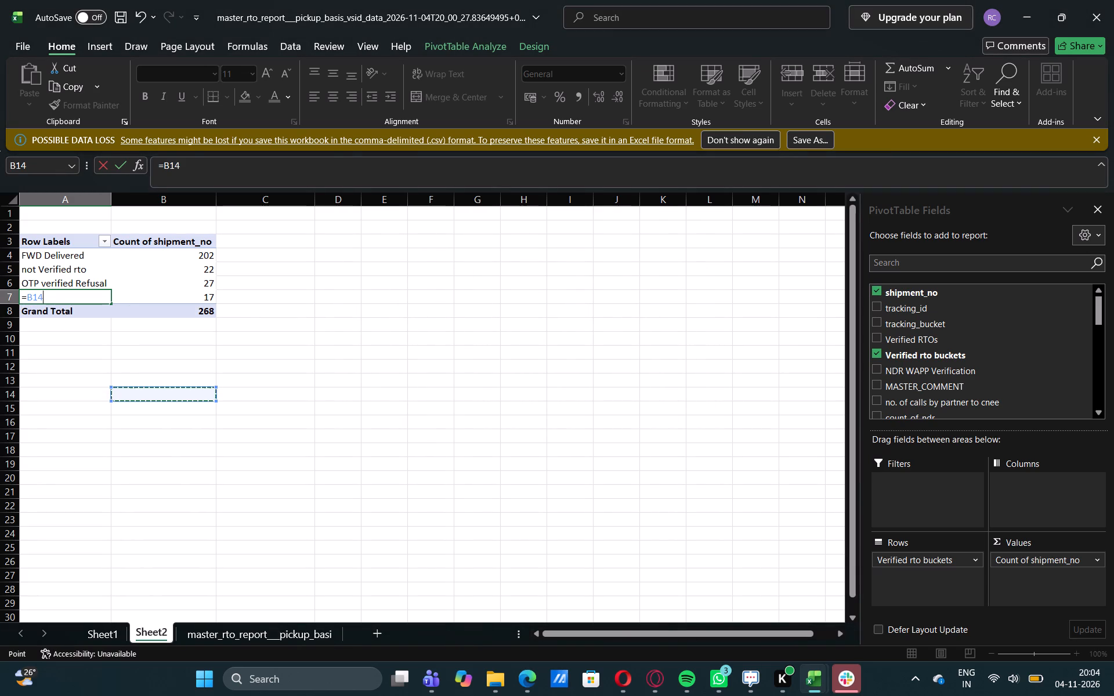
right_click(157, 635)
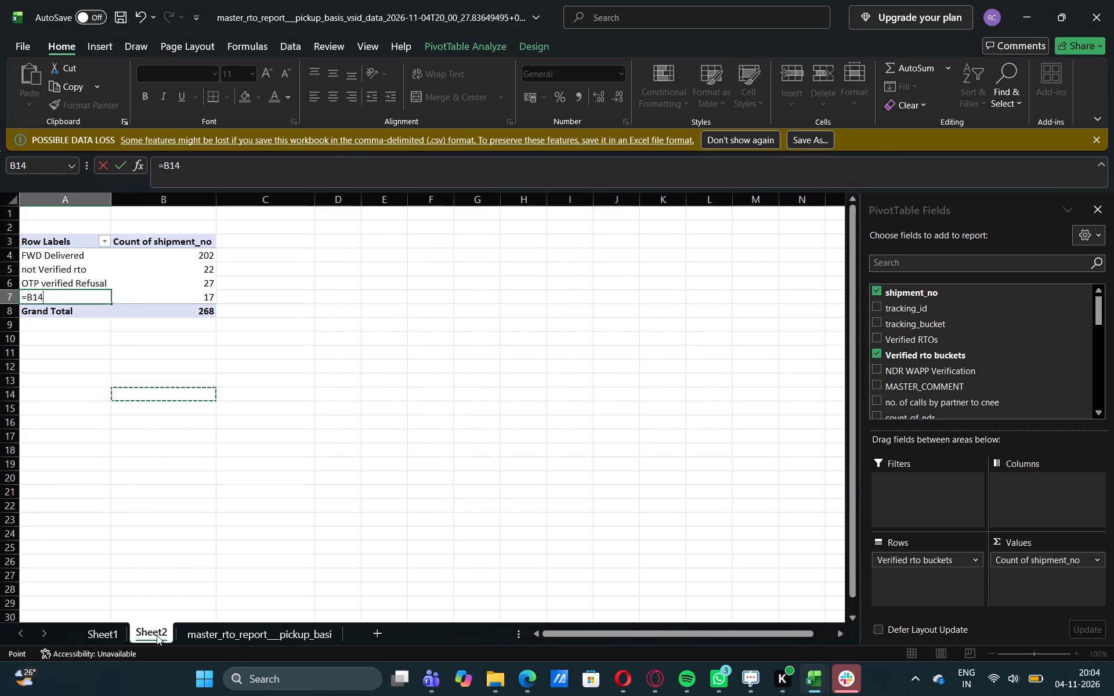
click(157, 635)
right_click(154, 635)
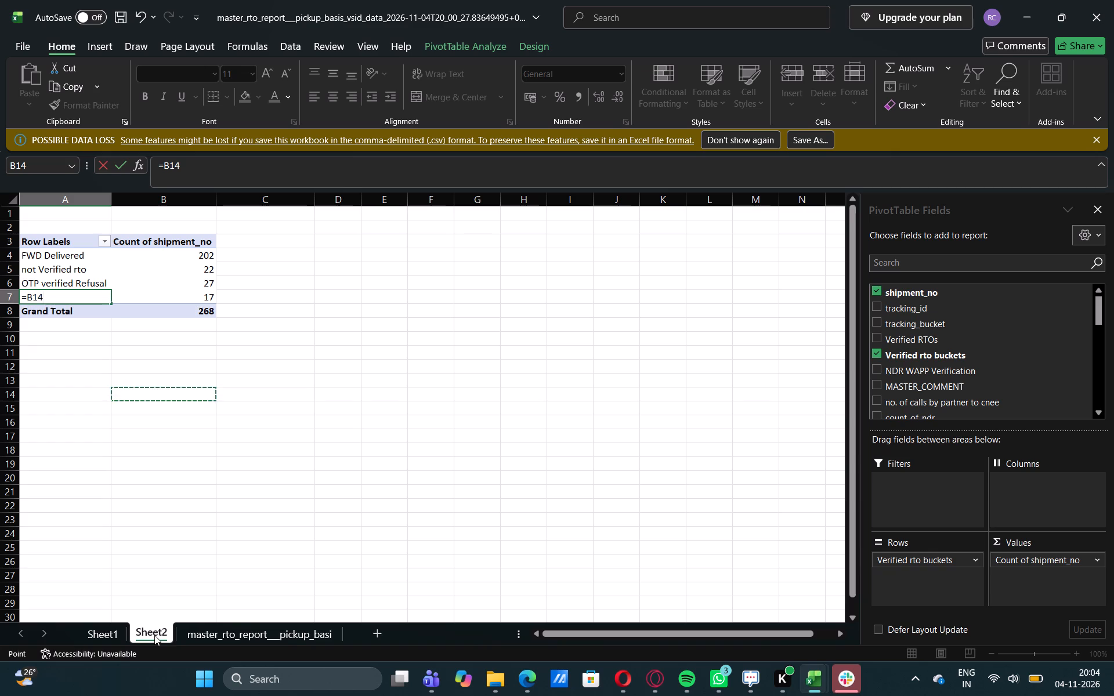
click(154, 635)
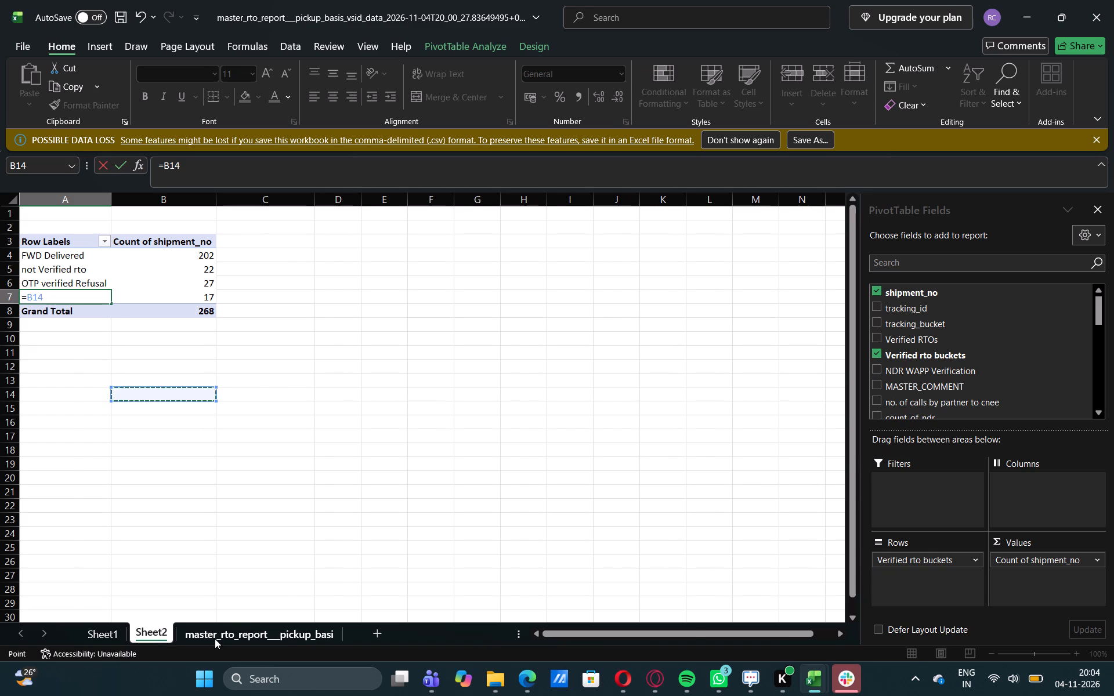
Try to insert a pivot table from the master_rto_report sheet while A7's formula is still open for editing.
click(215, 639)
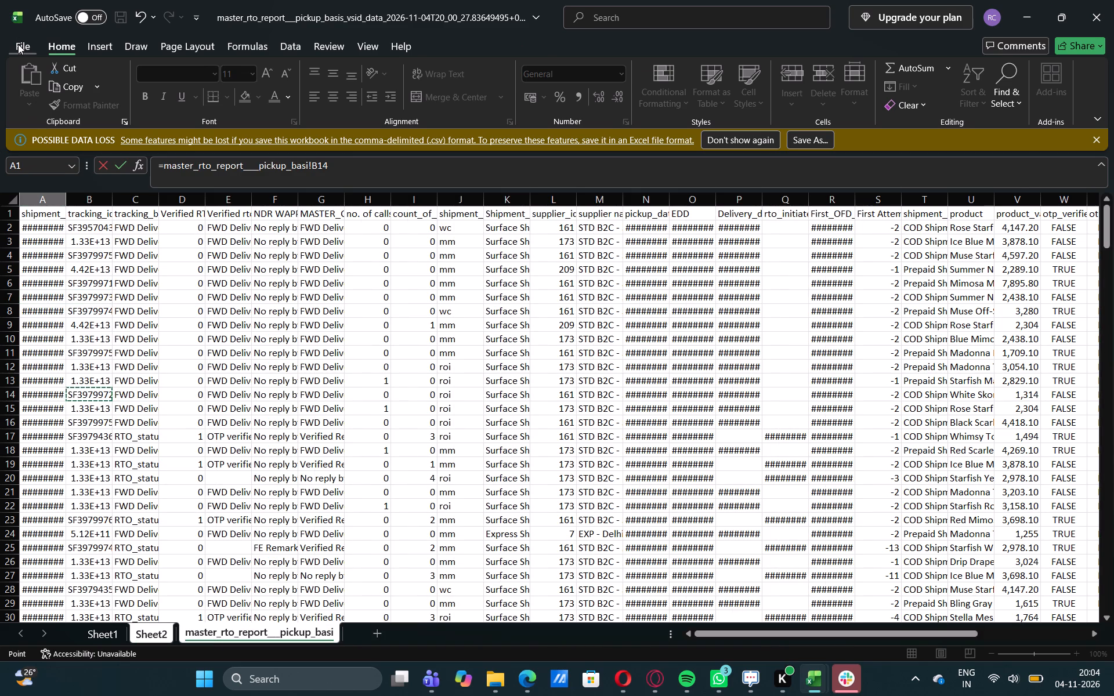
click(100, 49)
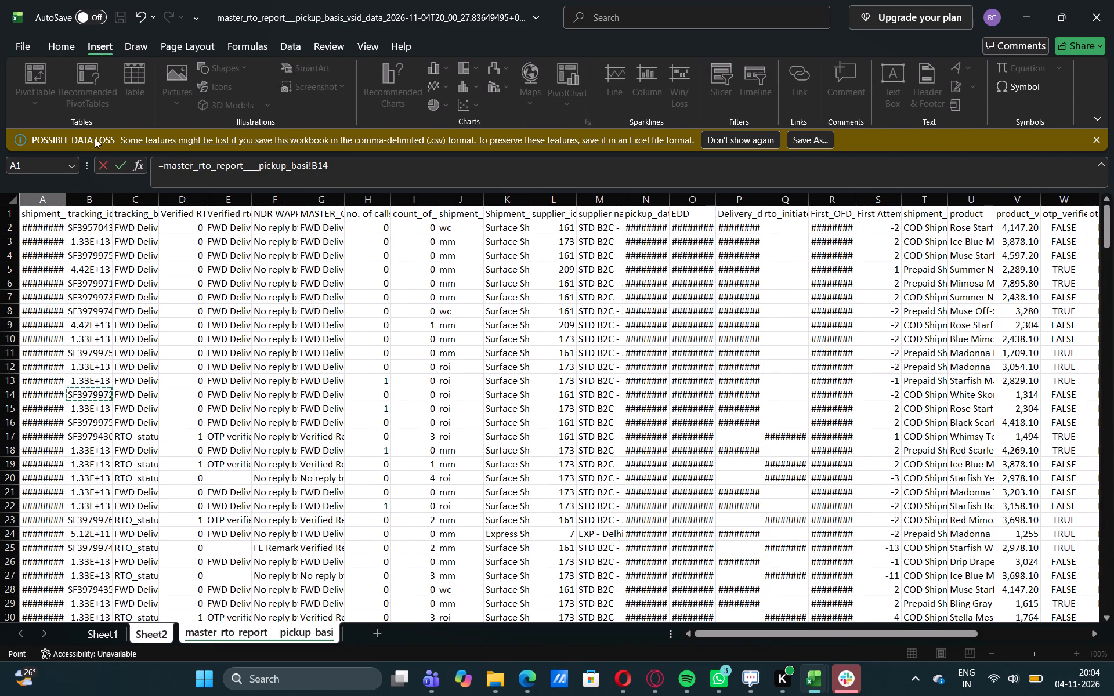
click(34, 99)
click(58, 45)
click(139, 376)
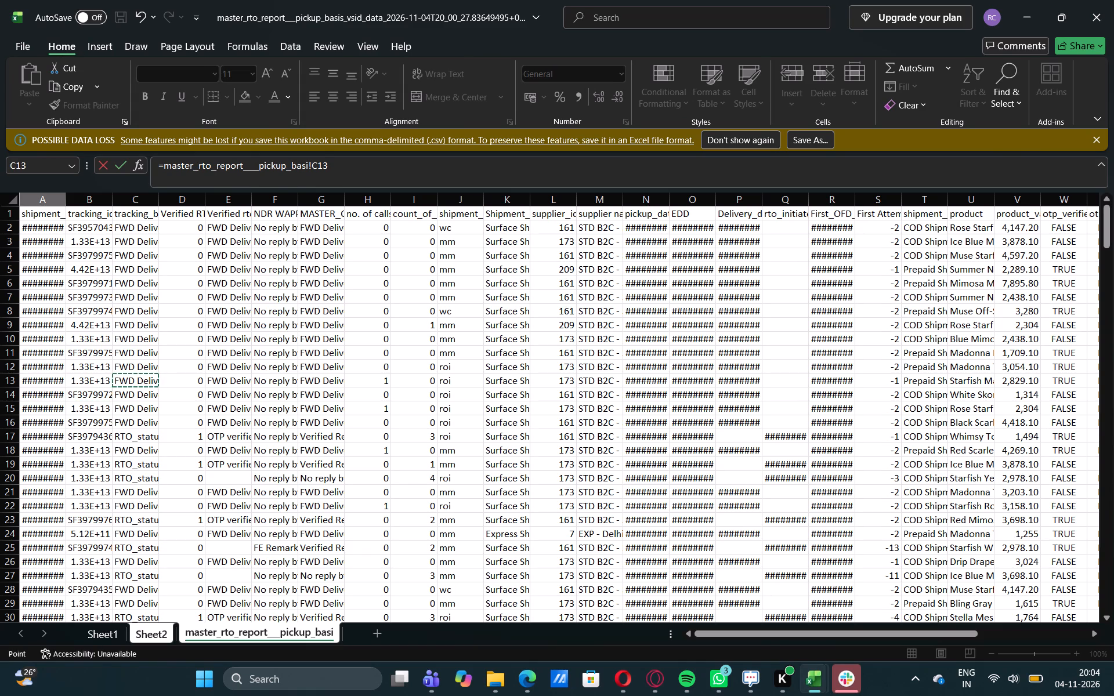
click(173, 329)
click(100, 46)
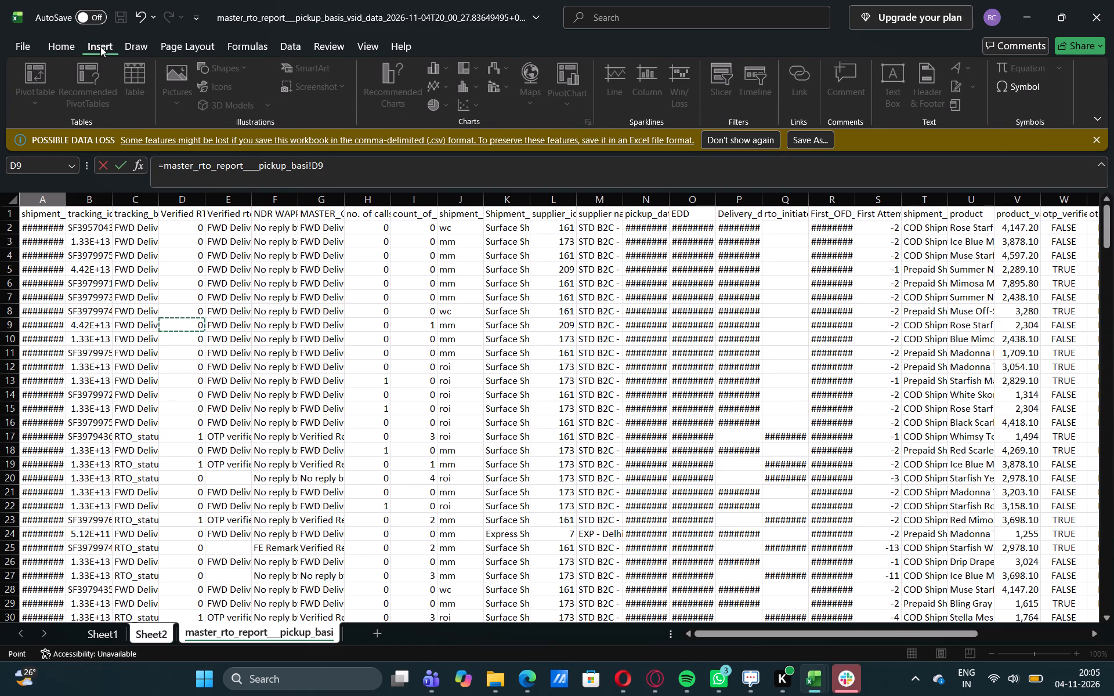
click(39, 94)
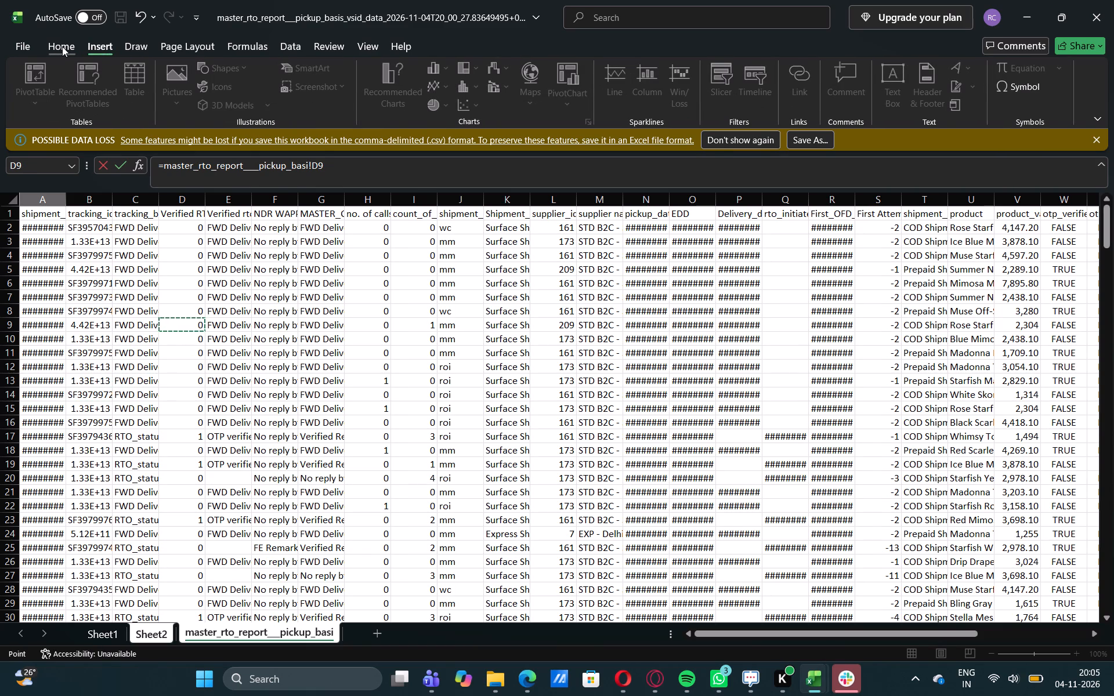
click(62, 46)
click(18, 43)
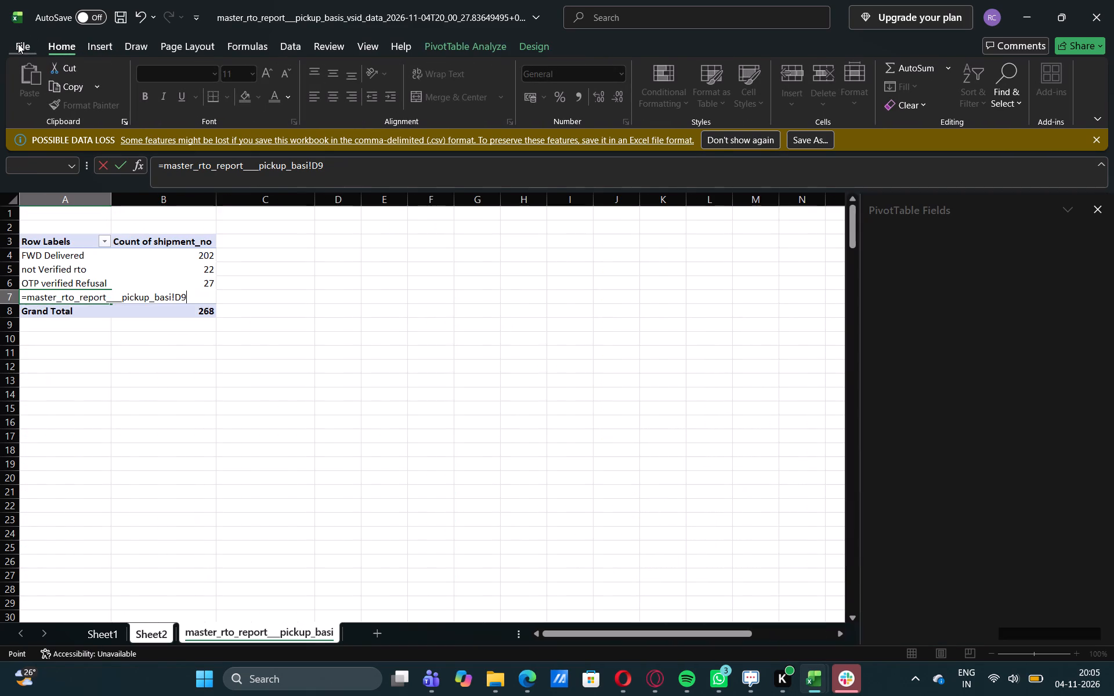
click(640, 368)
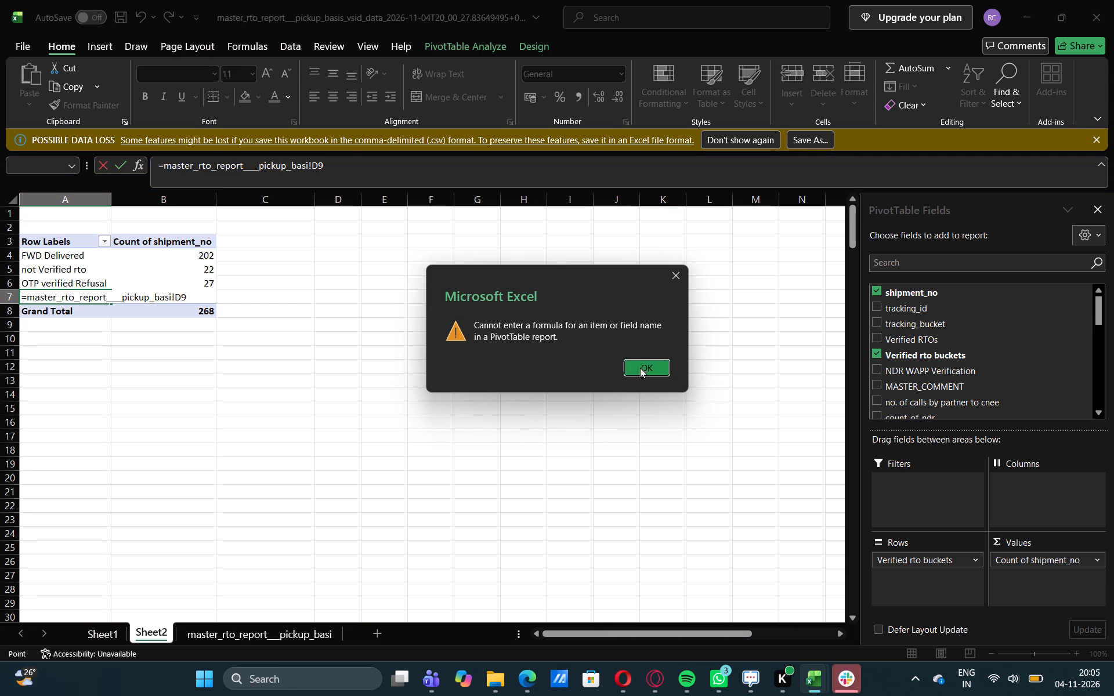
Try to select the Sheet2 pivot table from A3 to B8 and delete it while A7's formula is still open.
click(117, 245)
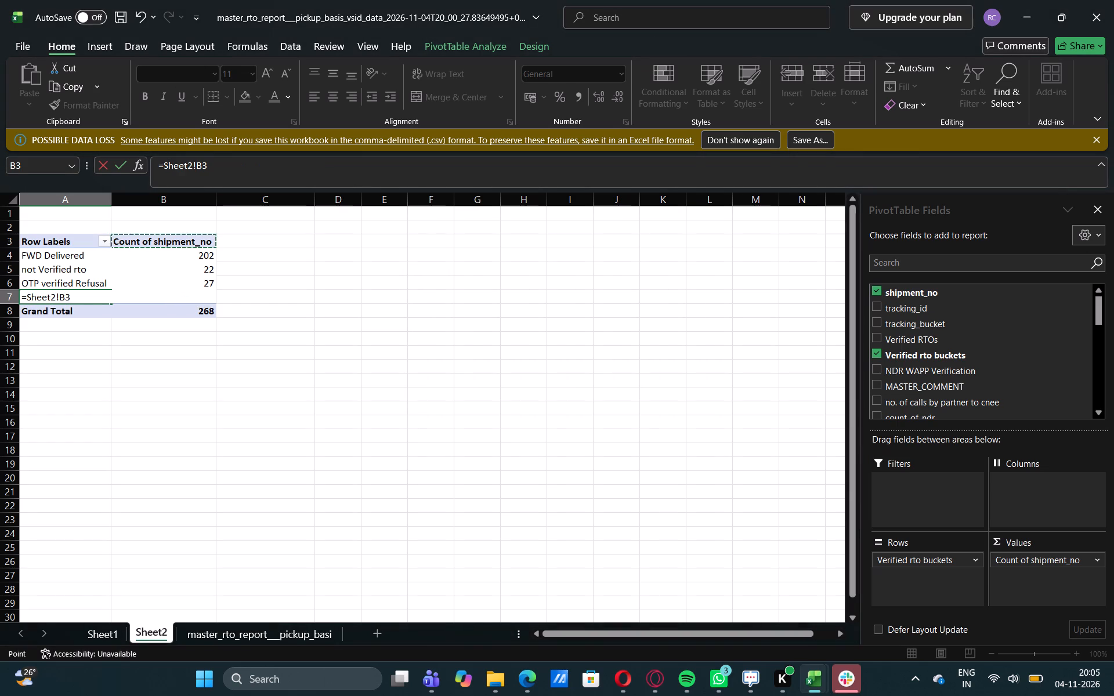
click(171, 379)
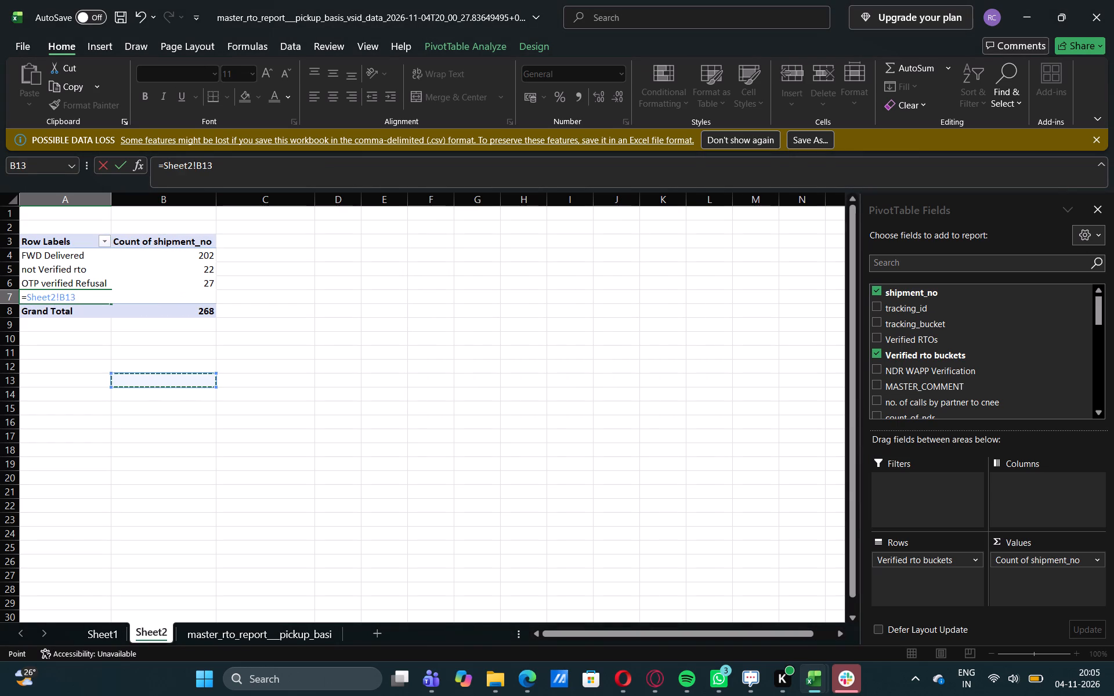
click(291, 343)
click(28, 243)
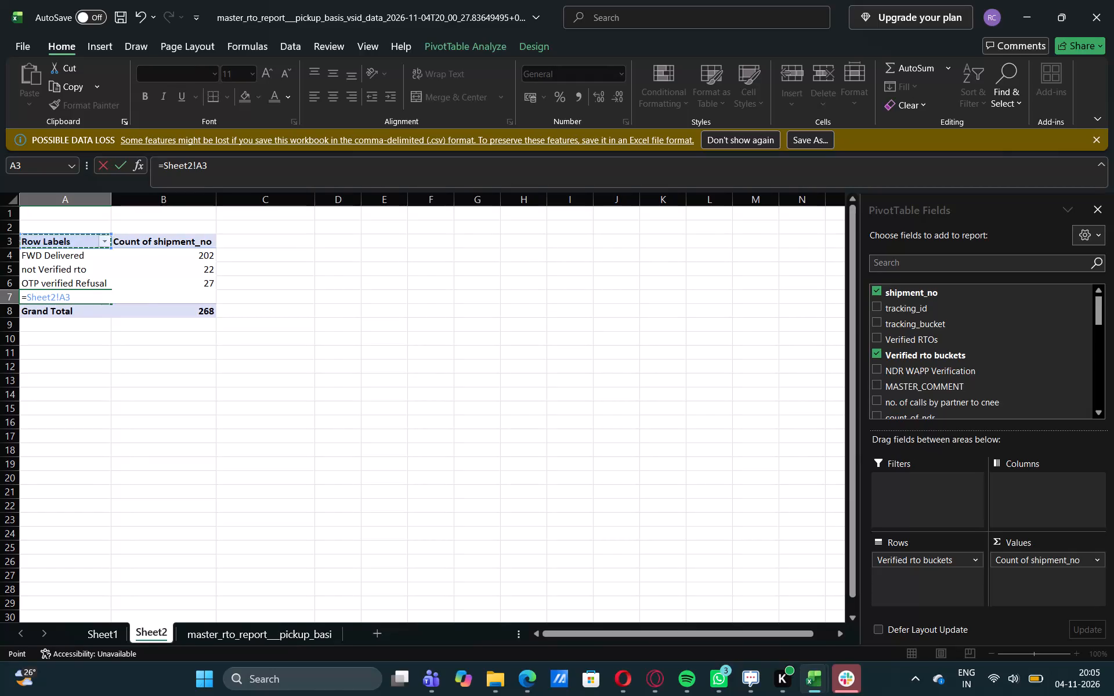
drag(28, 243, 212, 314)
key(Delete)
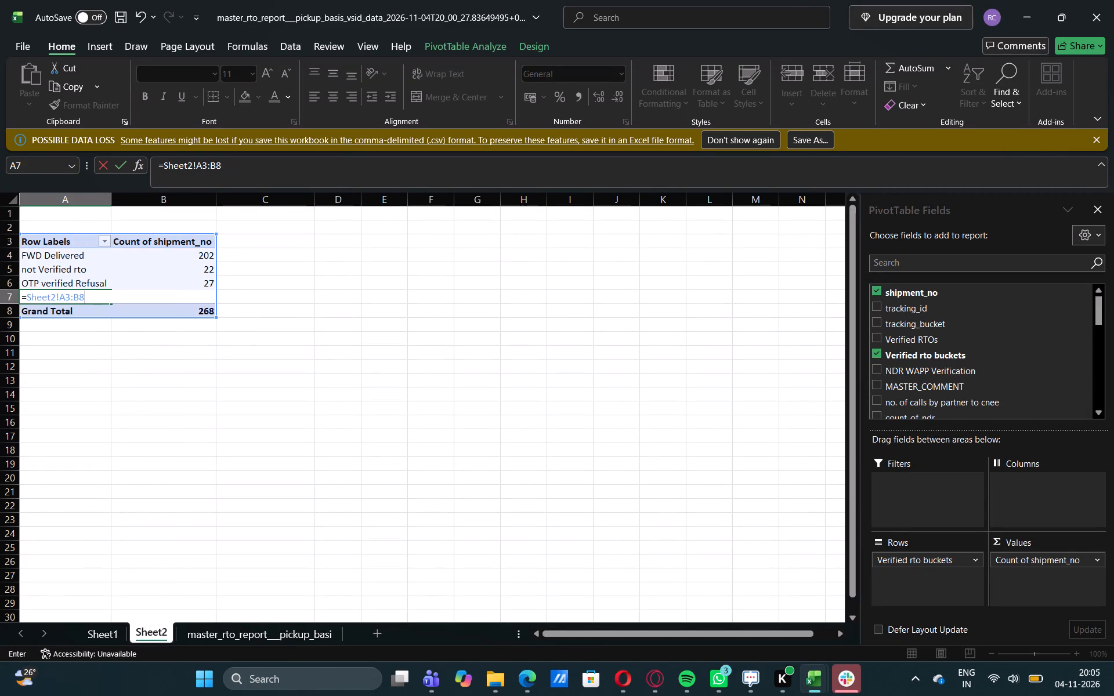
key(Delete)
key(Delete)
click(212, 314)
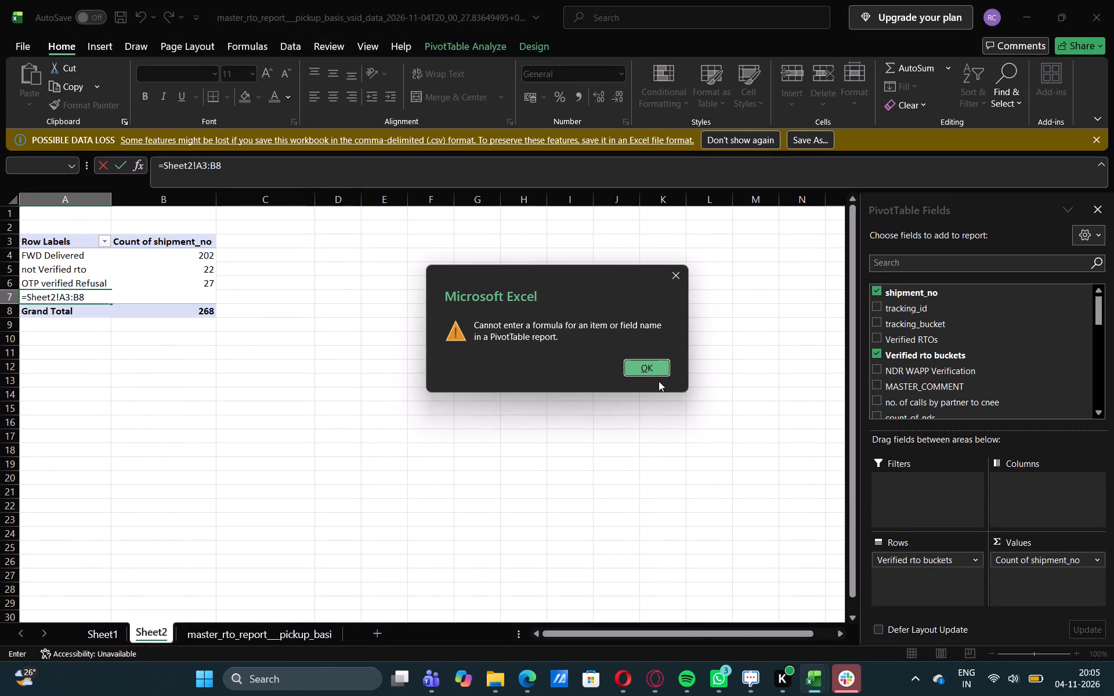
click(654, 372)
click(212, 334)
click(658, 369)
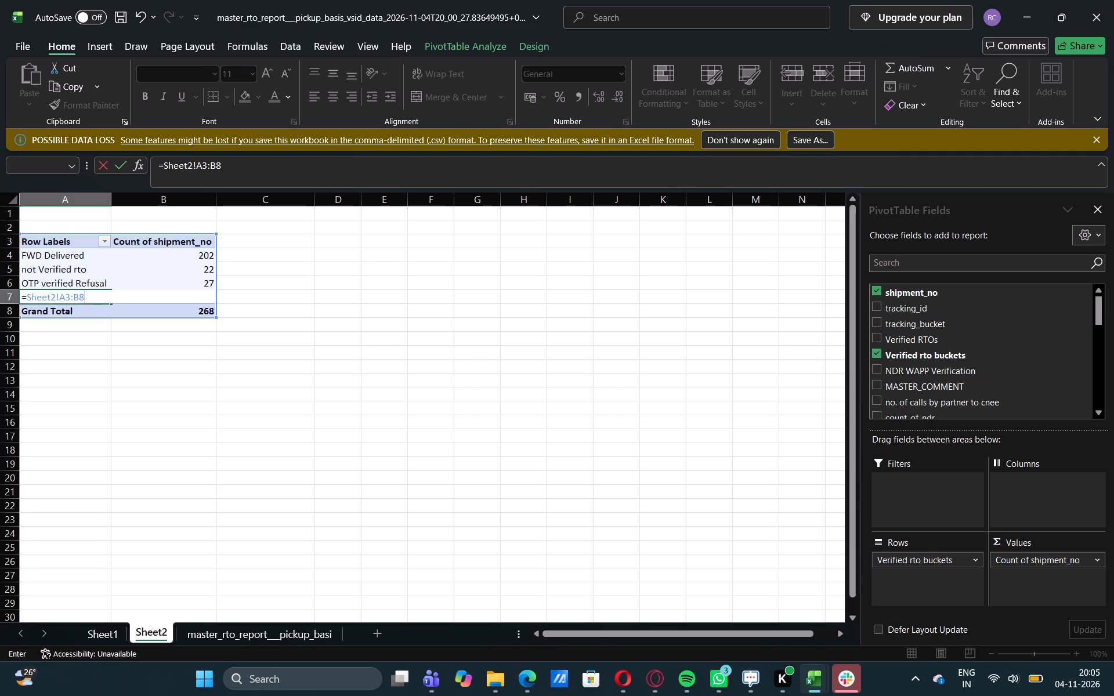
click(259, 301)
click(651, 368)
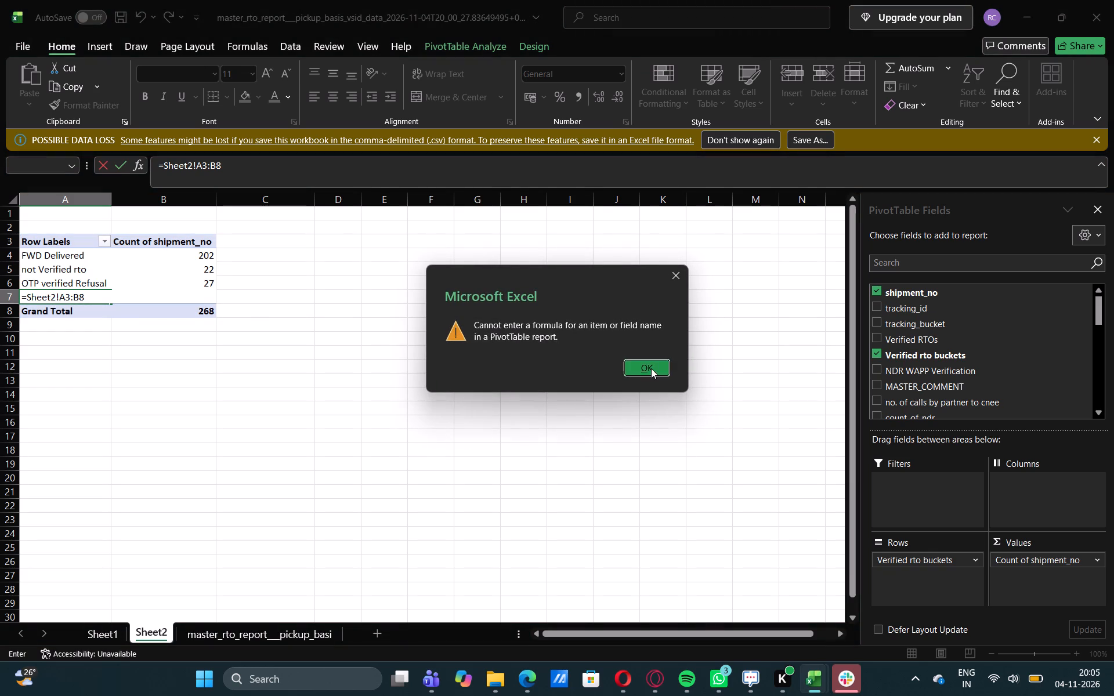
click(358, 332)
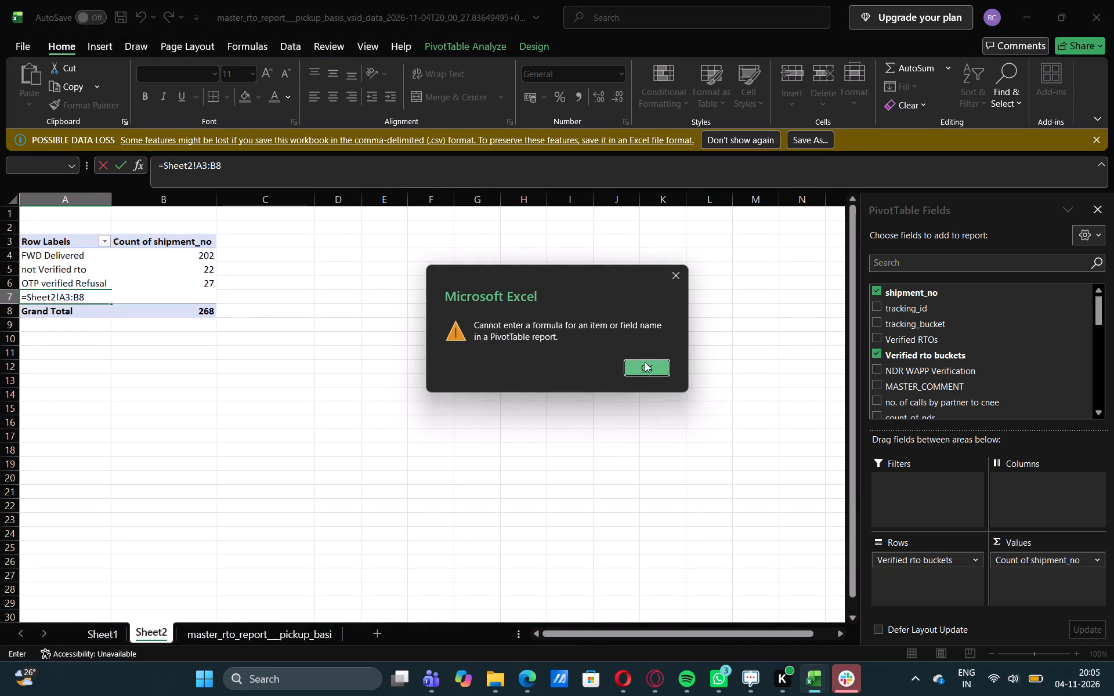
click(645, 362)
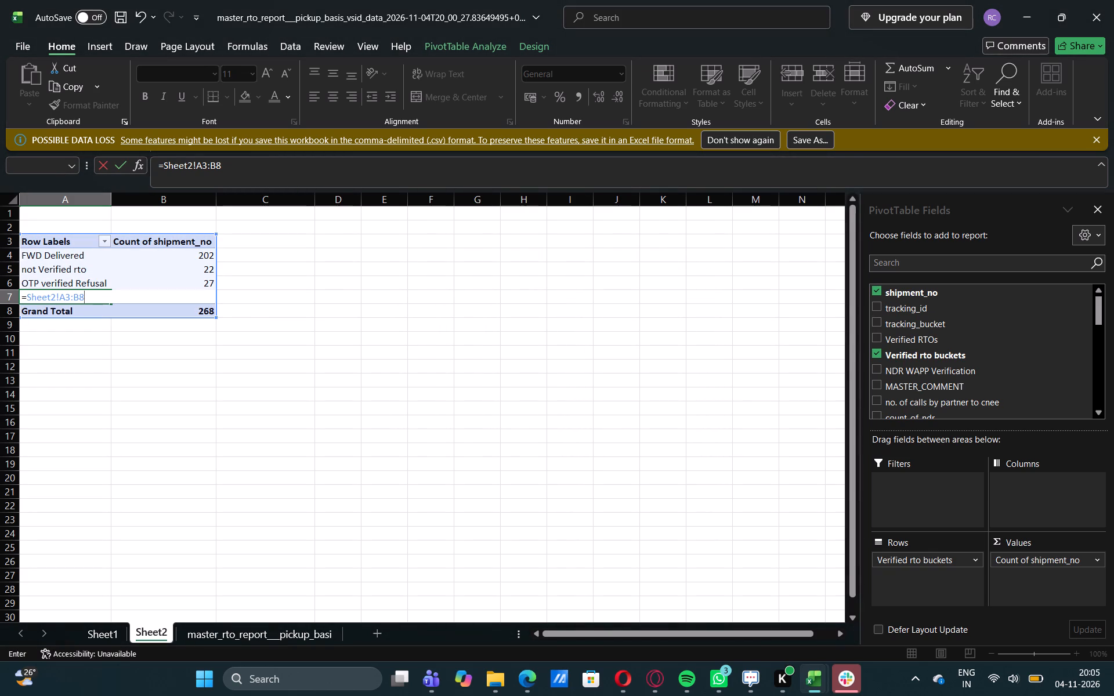
Clear the open formula text from the row label in cell A7 of Sheet2.
key(BackSpace)
key(BackSpace)
key(BackSpace)
key(BackSpace)
key(BackSpace)
key(BackSpace)
key(BackSpace)
key(BackSpace)
key(BackSpace)
key(BackSpace)
key(BackSpace)
key(BackSpace)
key(BackSpace)
key(BackSpace)
key(BackSpace)
key(BackSpace)
key(BackSpace)
key(BackSpace)
key(BackSpace)
key(BackSpace)
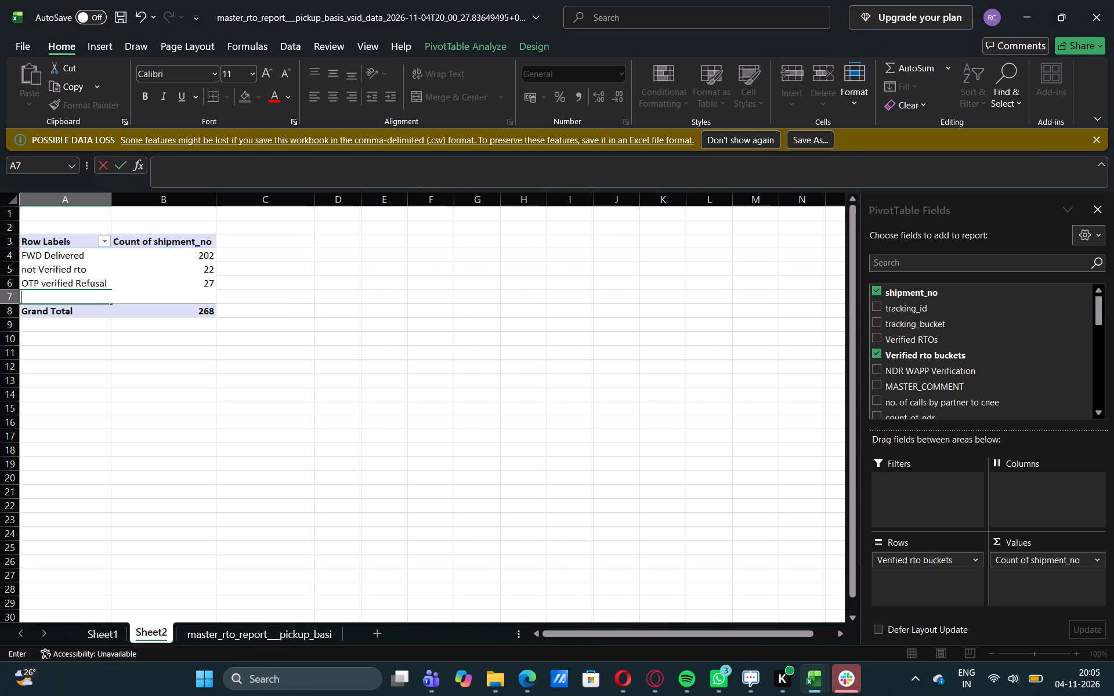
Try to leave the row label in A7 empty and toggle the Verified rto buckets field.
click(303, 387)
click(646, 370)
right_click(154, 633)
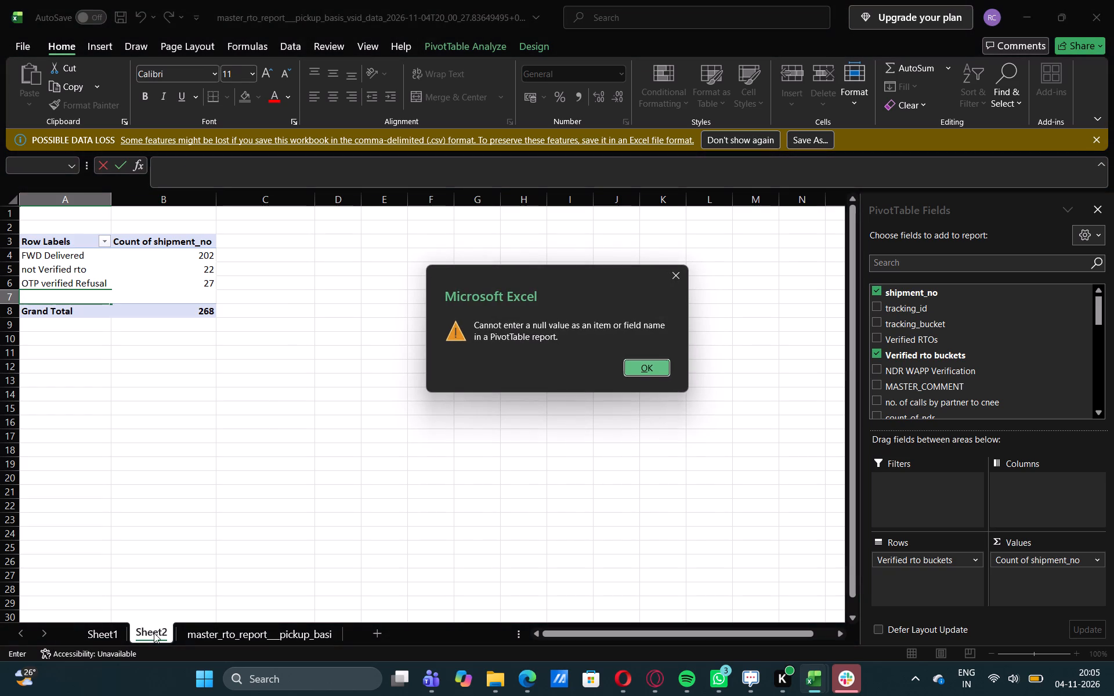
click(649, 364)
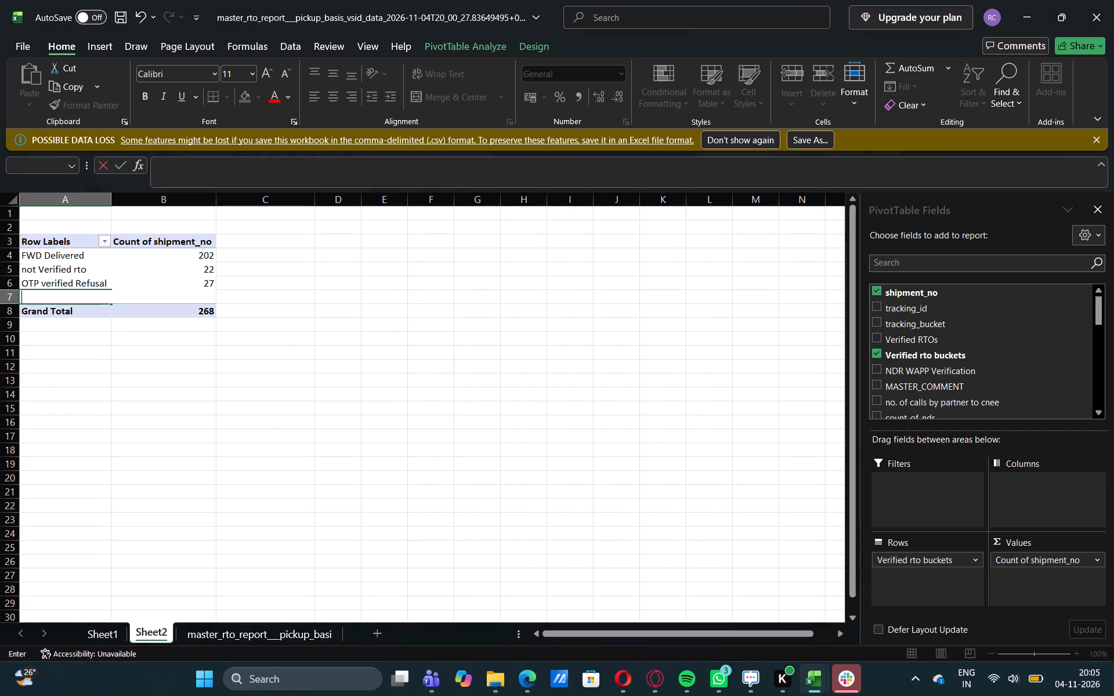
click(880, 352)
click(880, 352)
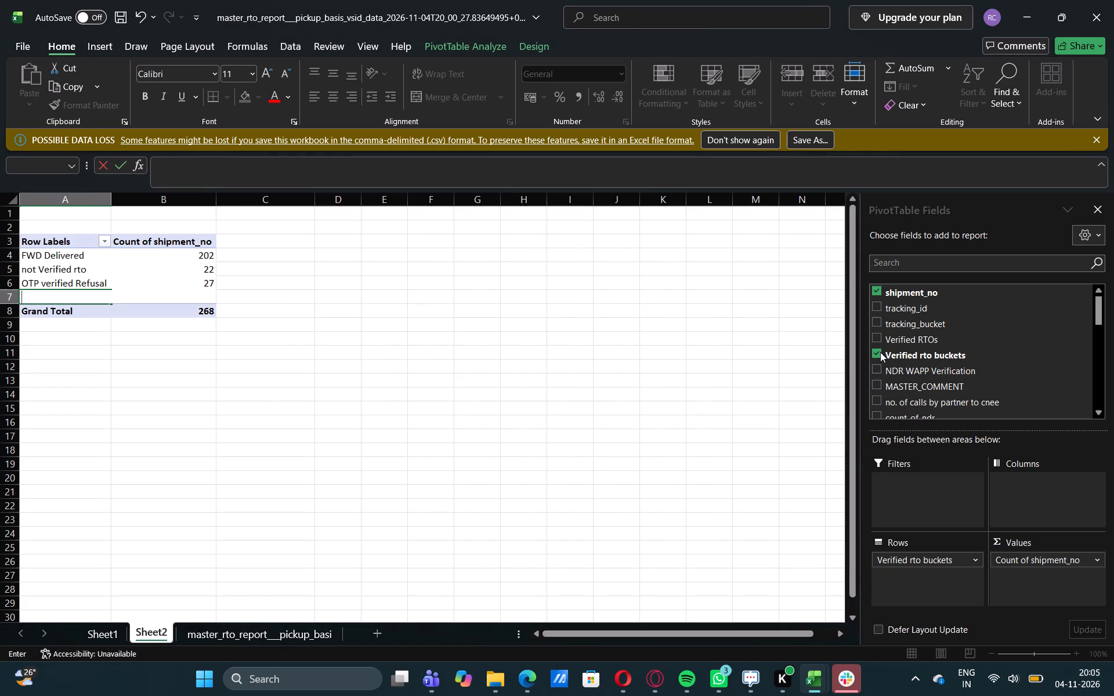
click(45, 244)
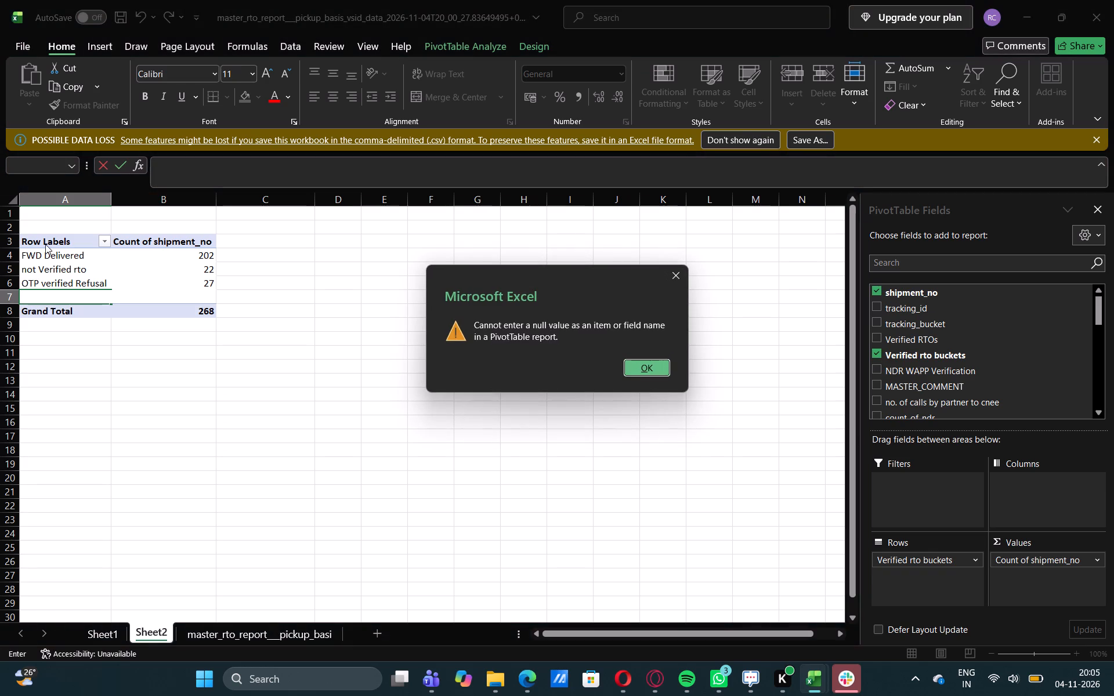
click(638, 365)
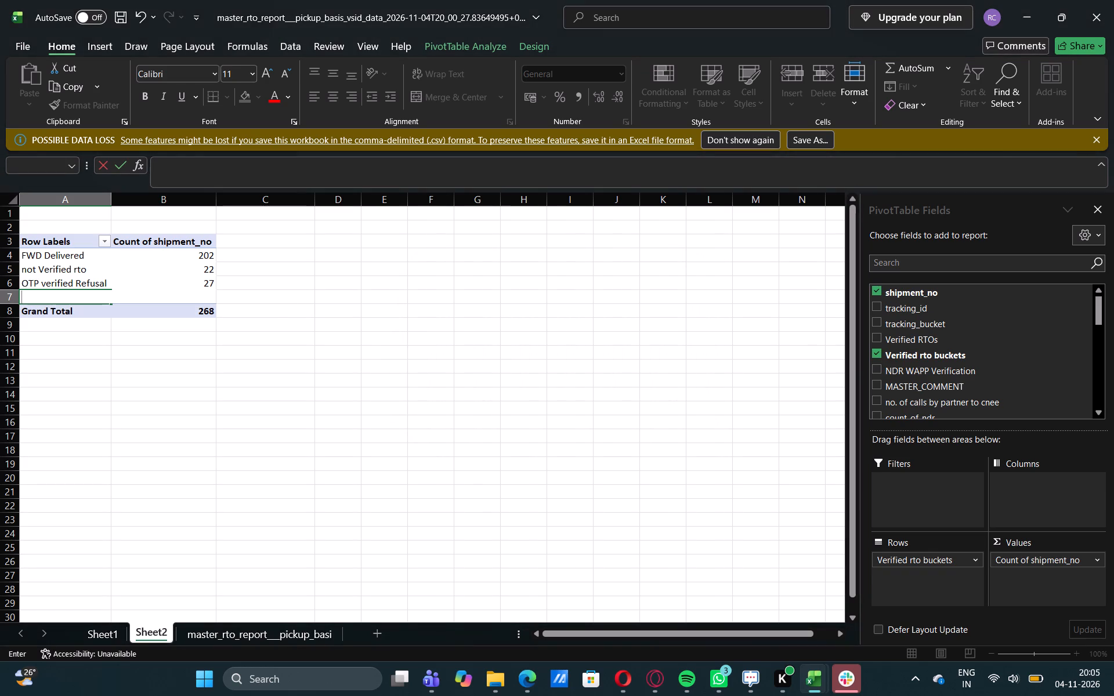
Enter BLANK as the pivot table's row label in A7.
text(BLANK)
key(Return)
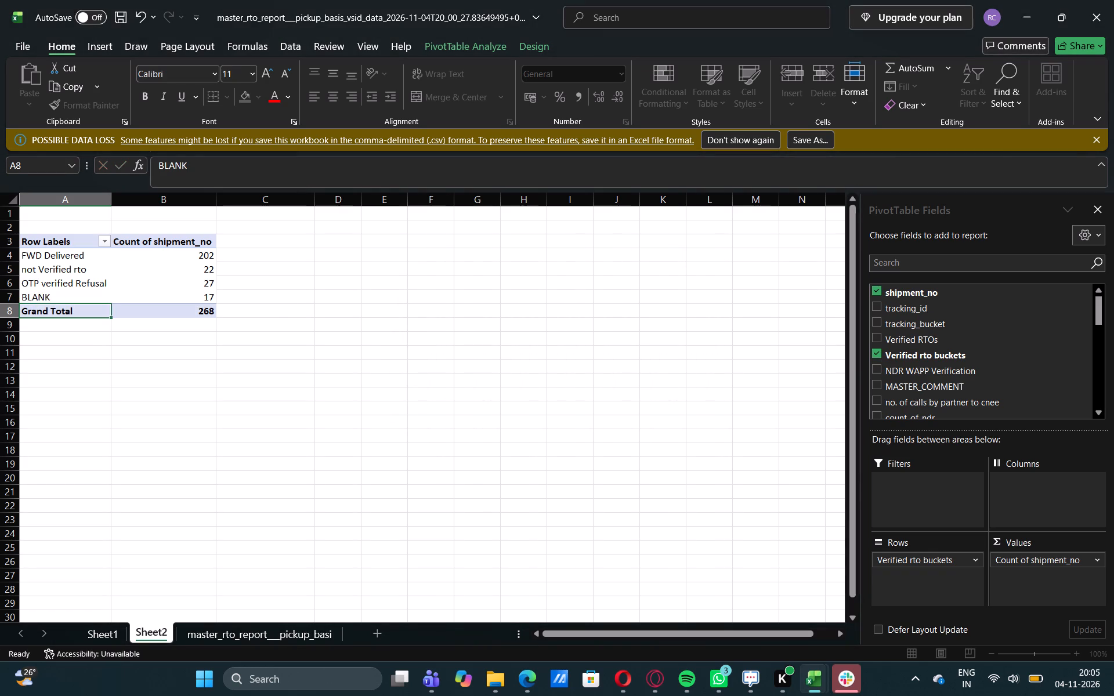
Delete the Verified rto buckets pivot table in A3 to B8 and remove Sheet2 from the workbook.
drag(26, 235, 204, 324)
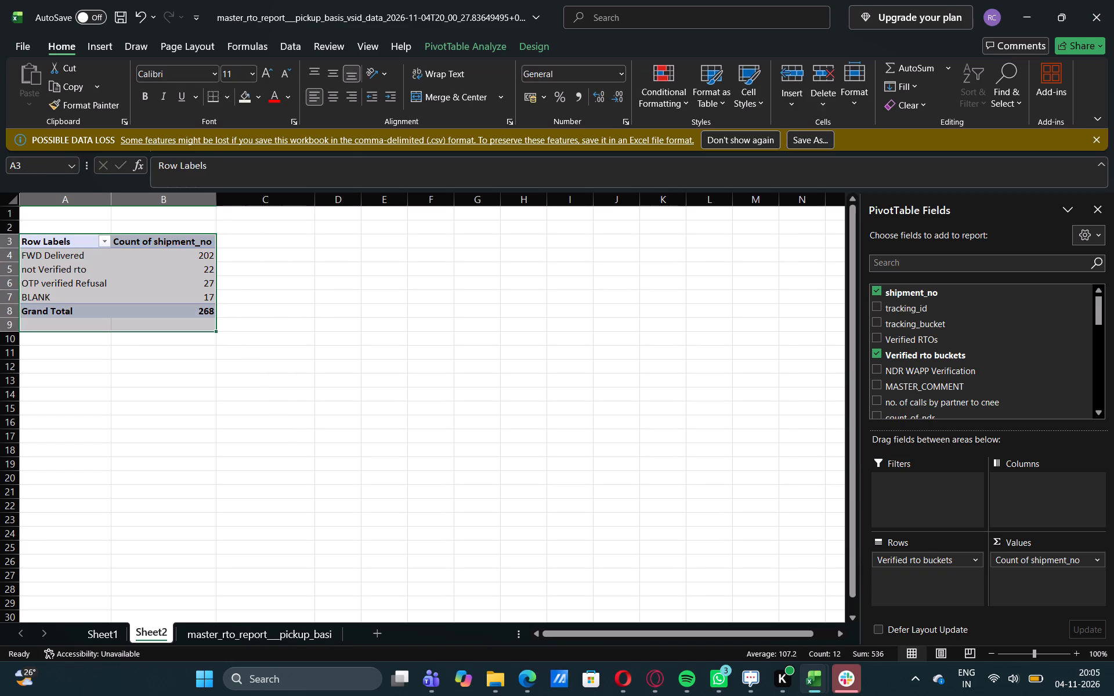
key(Delete)
click(72, 252)
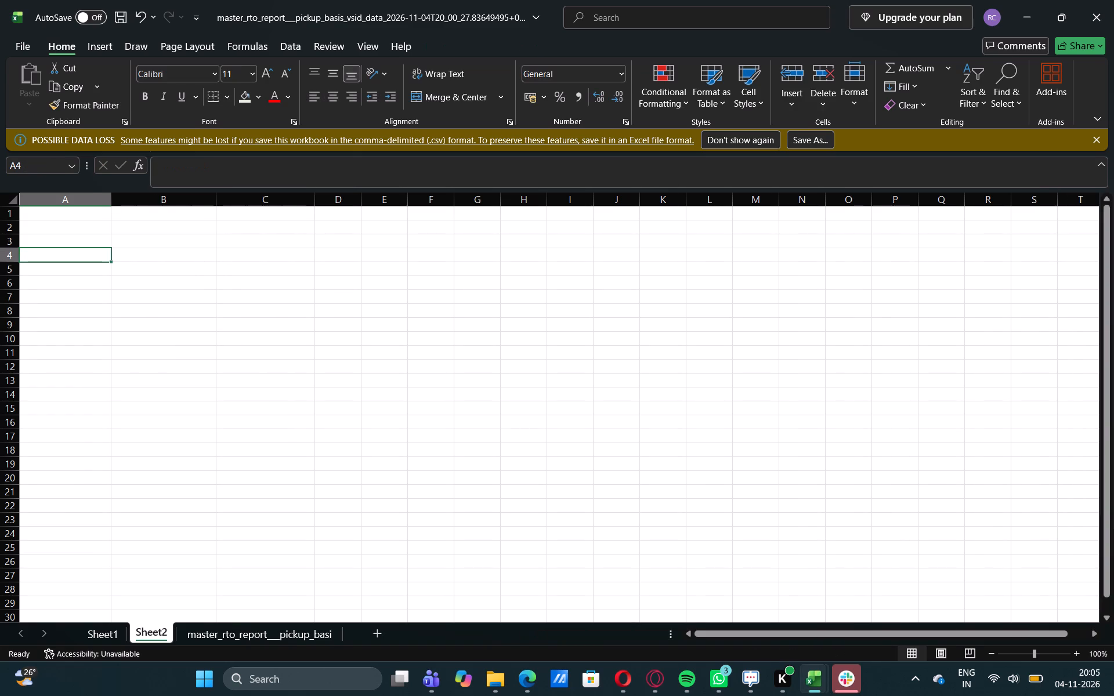
right_click(158, 633)
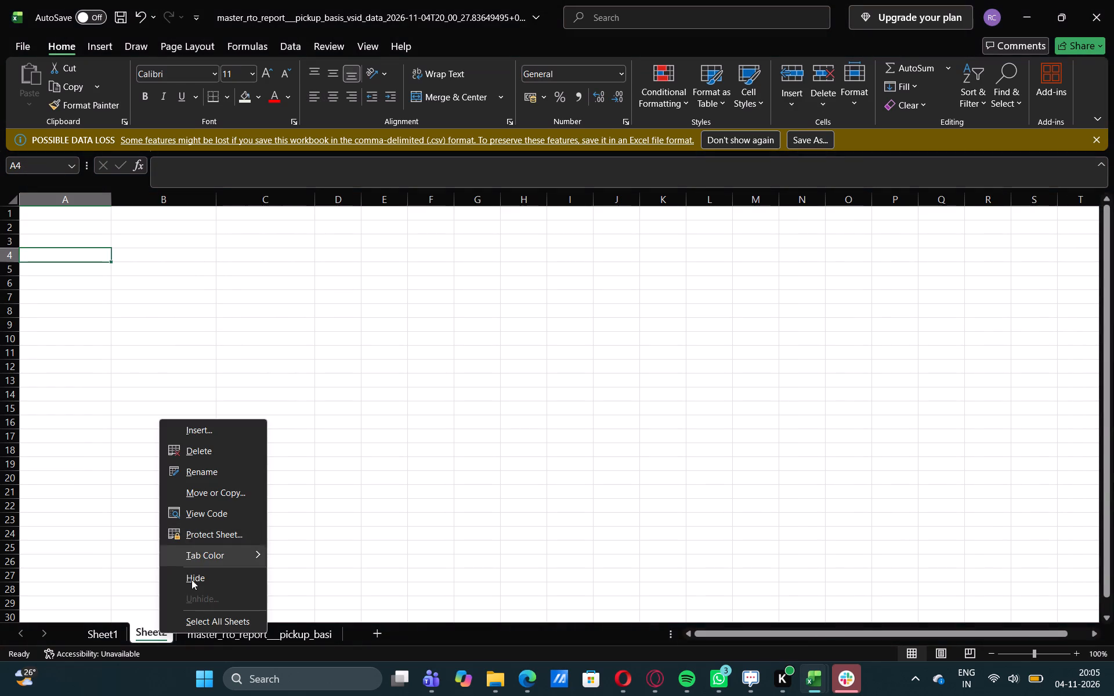
click(212, 454)
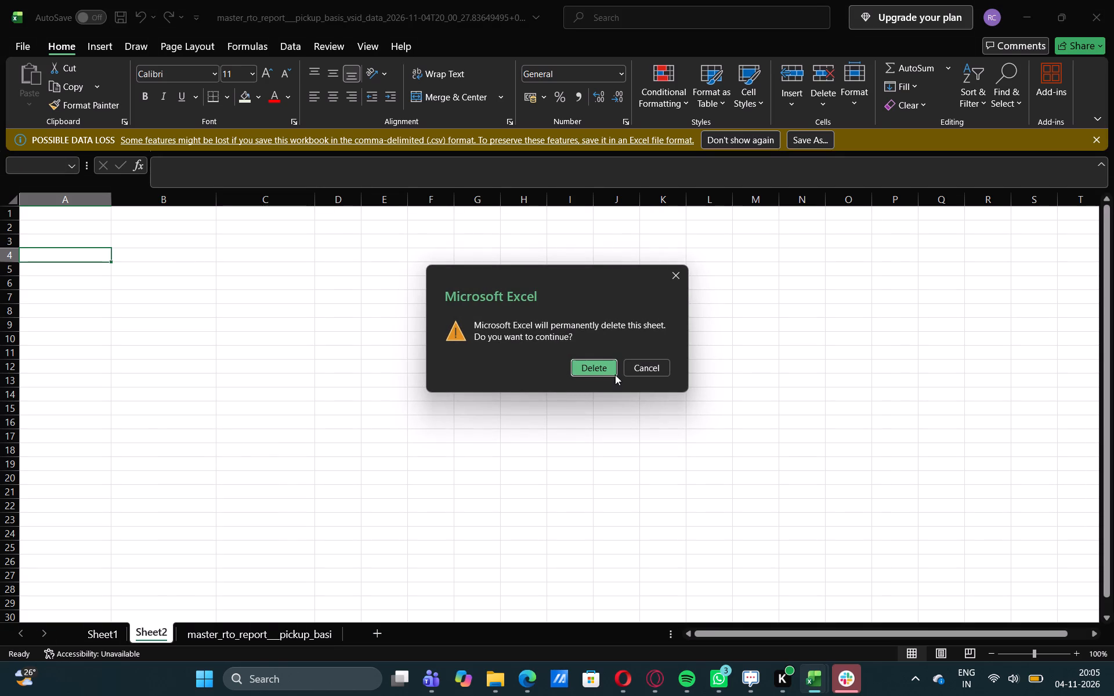
click(589, 360)
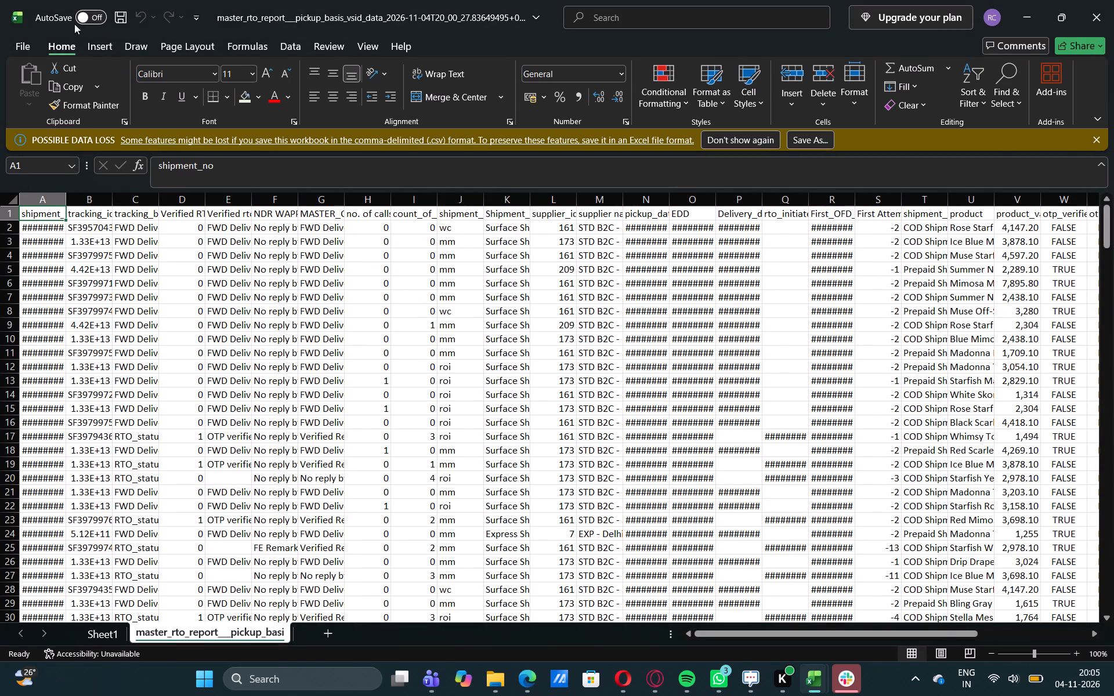
Insert a pivot table on a new worksheet from the master report data, with Verified rto buckets as rows and shipment_no as values.
click(103, 48)
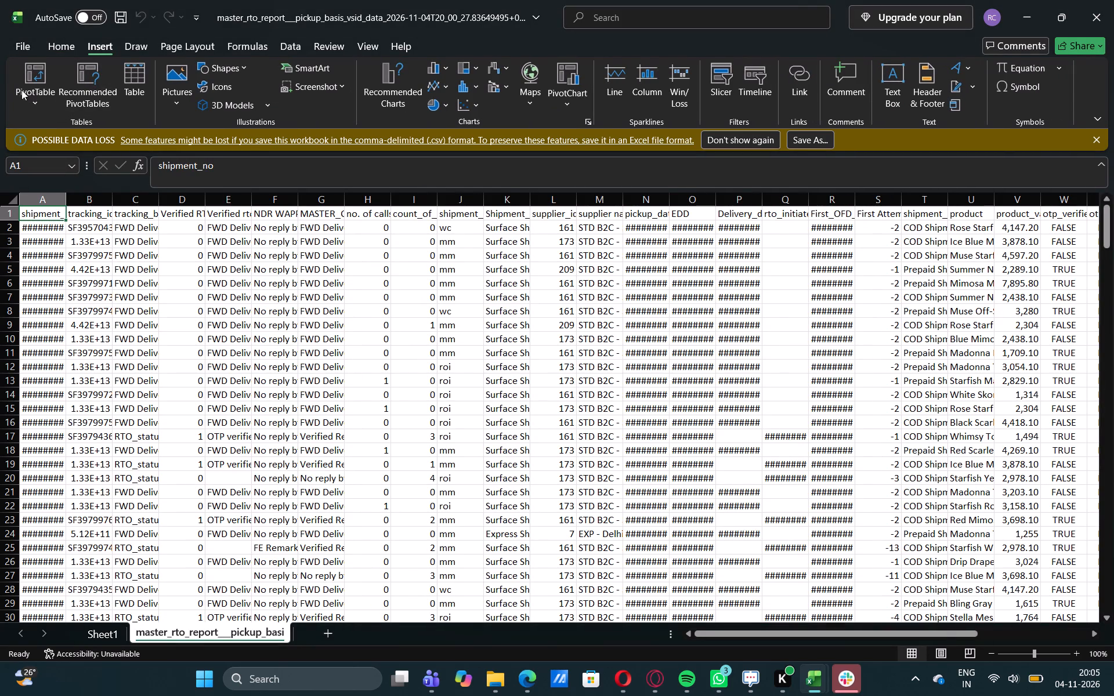
click(32, 103)
click(67, 121)
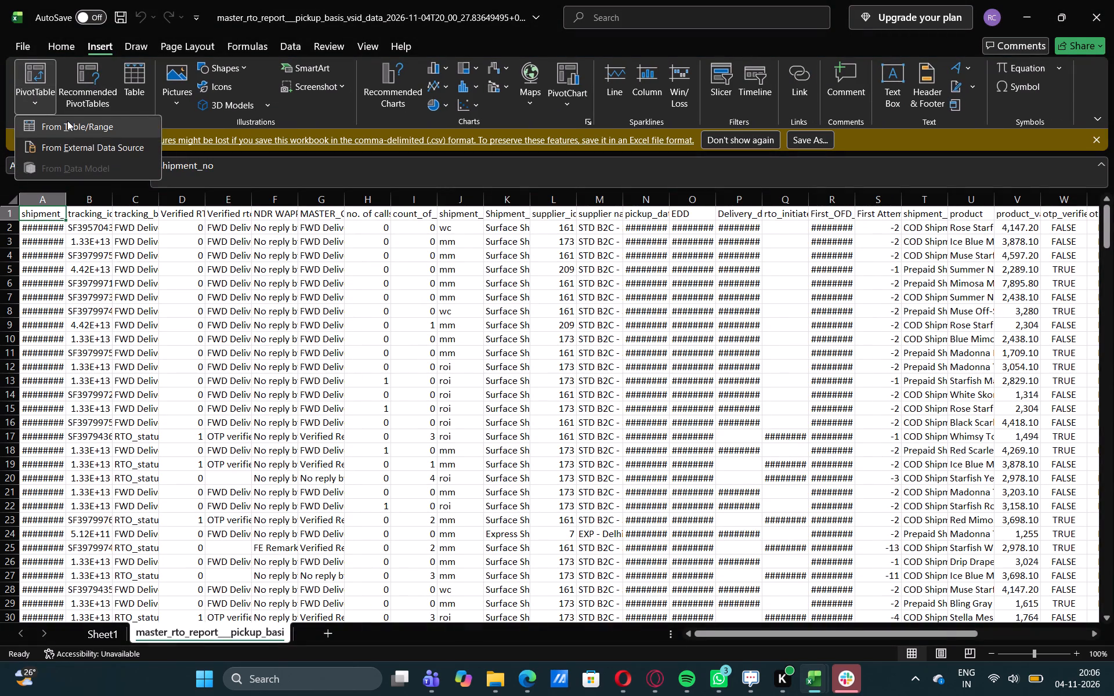
click(639, 397)
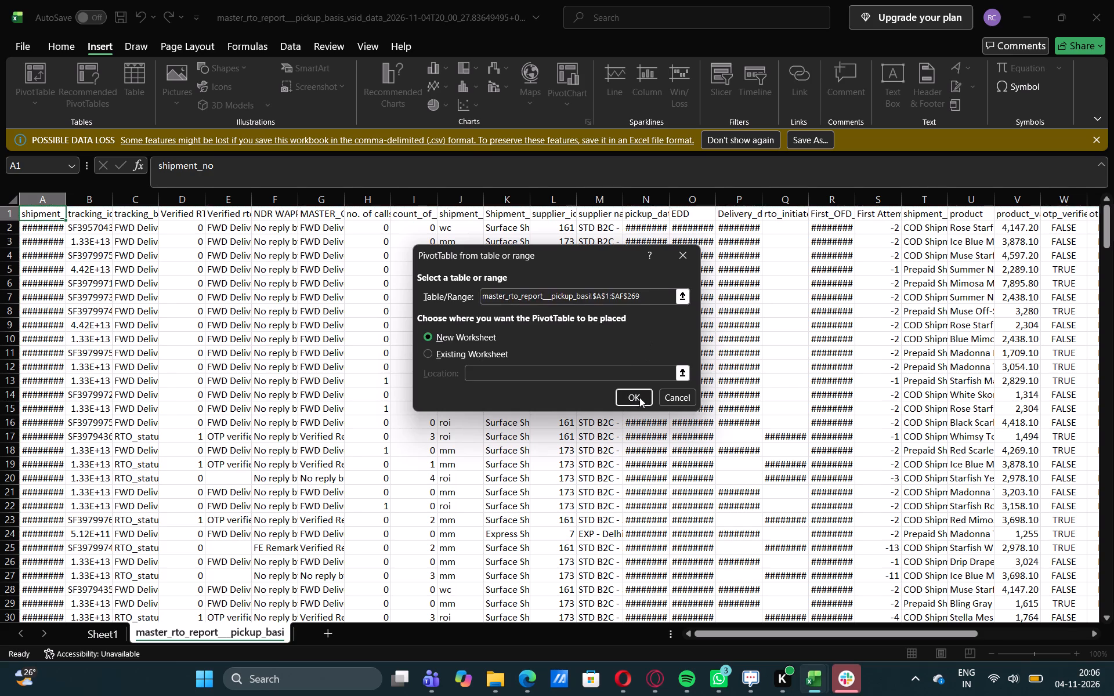
click(878, 293)
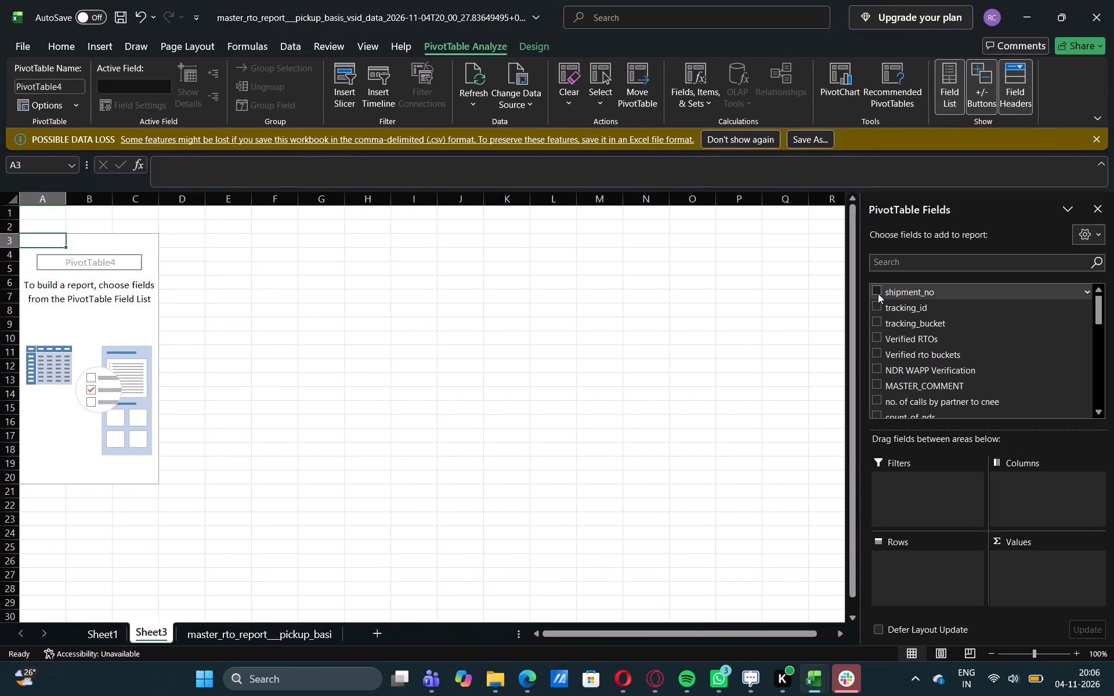
click(874, 353)
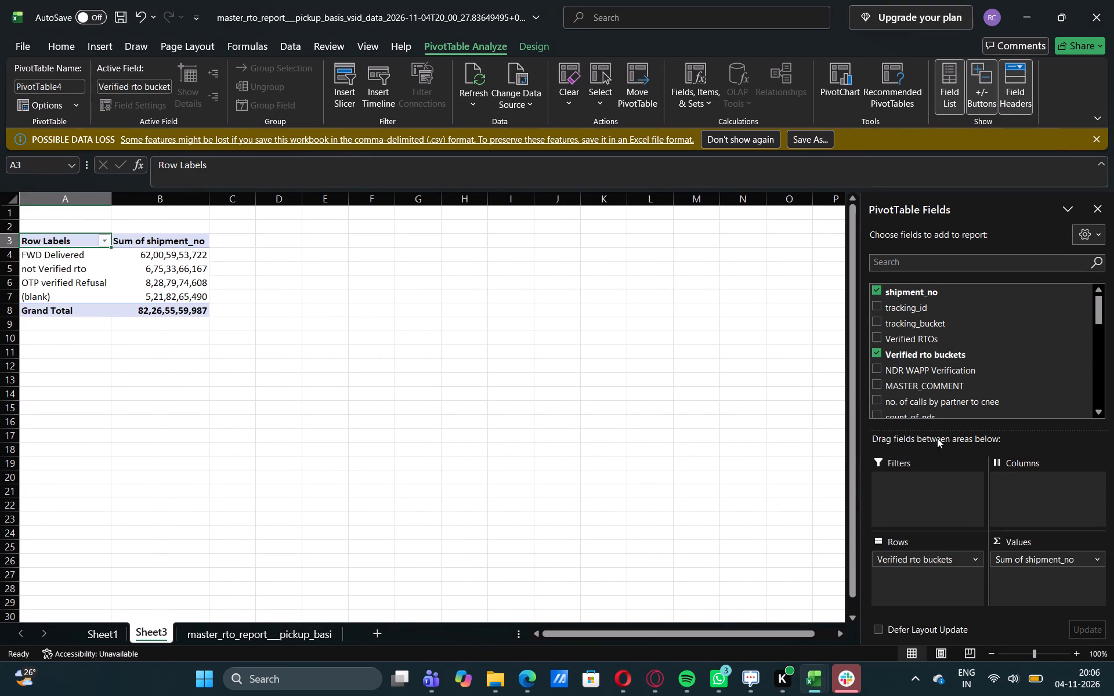
Summarize the shipment_no values by Count in the Verified rto buckets pivot table.
click(1021, 562)
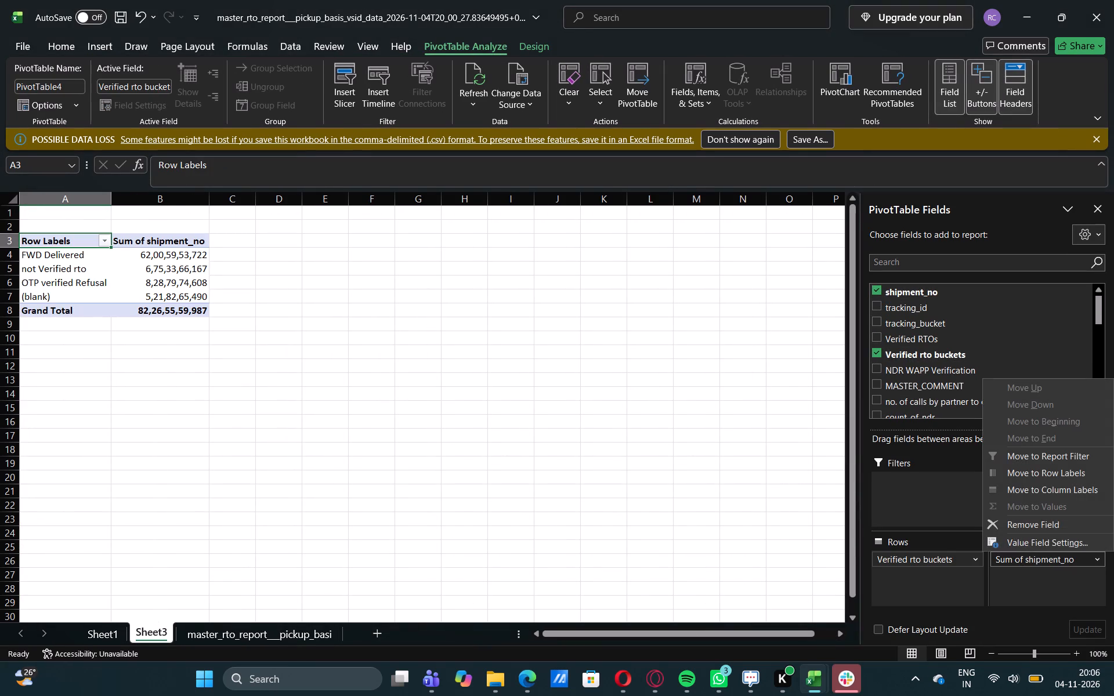
click(1028, 544)
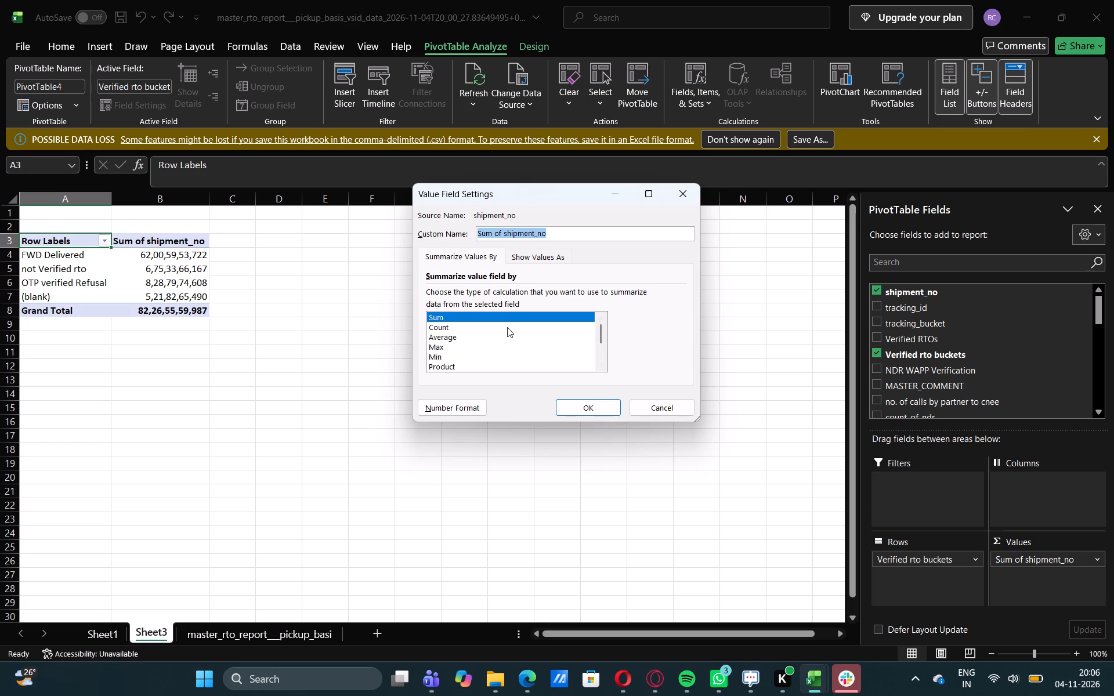
click(507, 327)
click(592, 411)
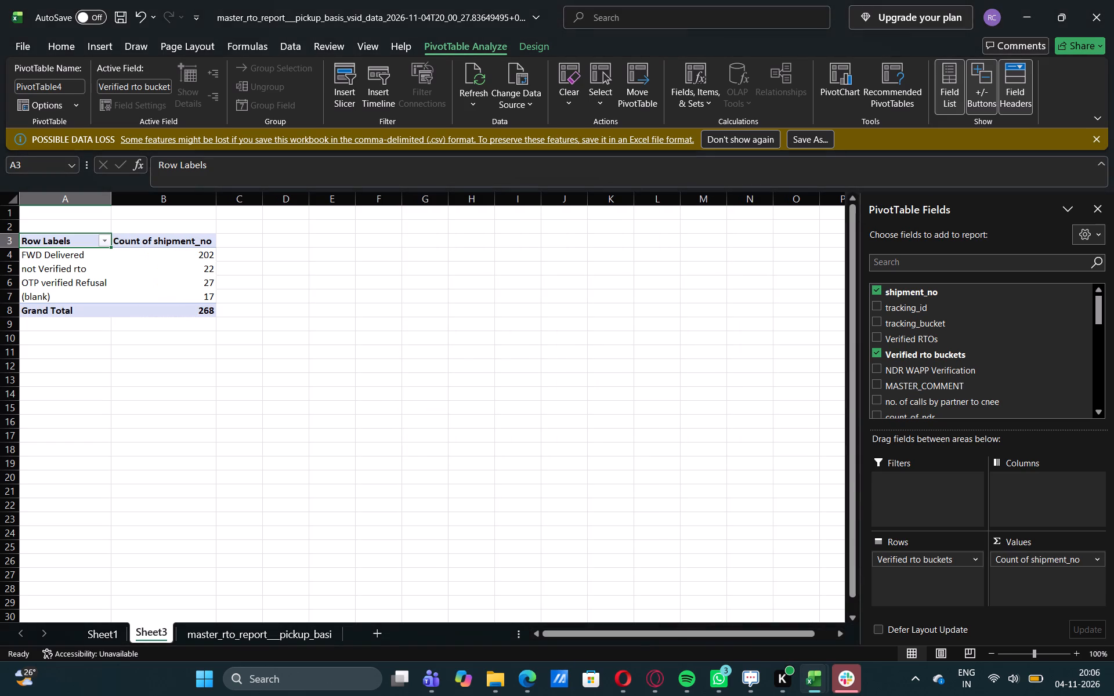
Rename the row labels header in A3 of Sheet3 as RTO REASONS.
click(55, 241)
key(BackSpace)
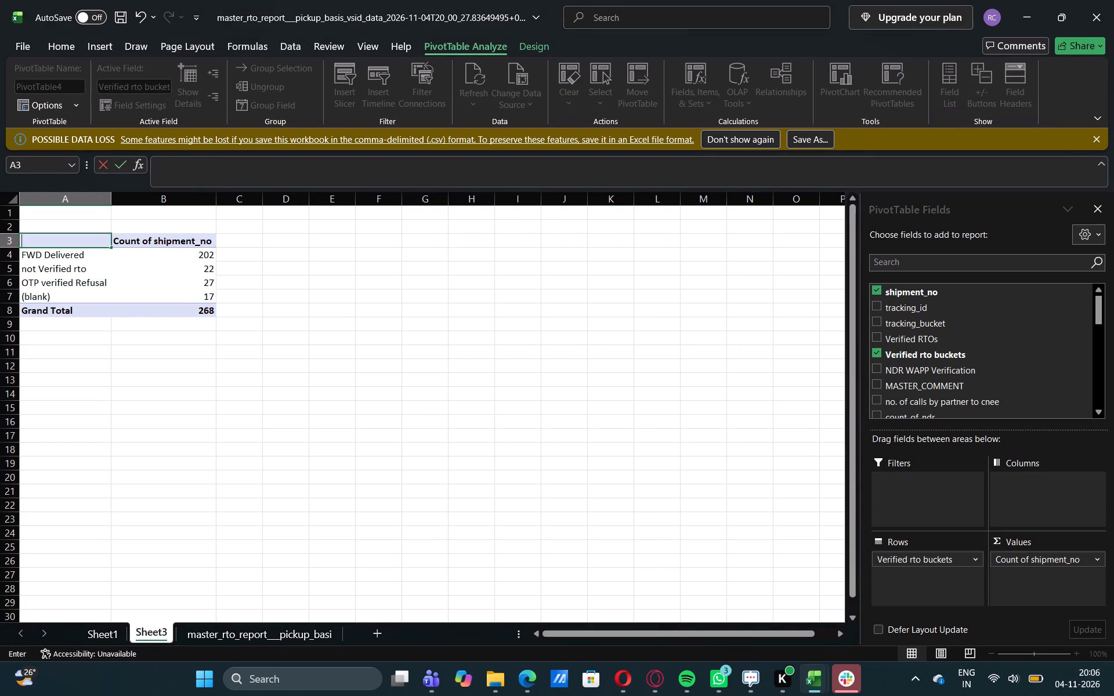
text(RTO REASONS)
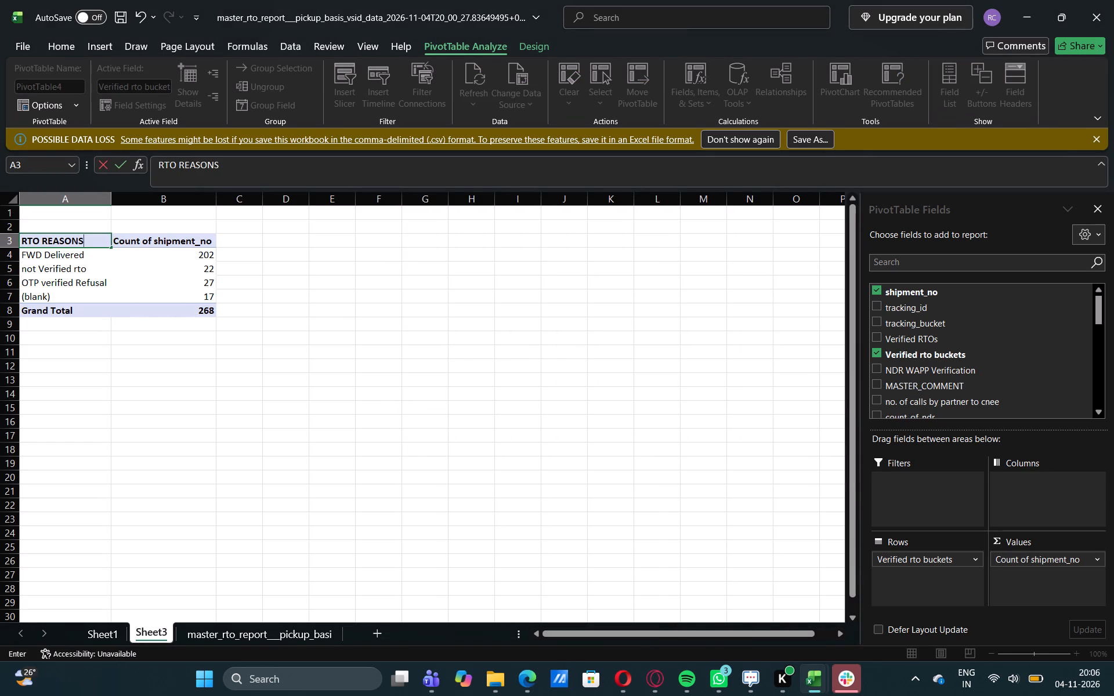
click(72, 352)
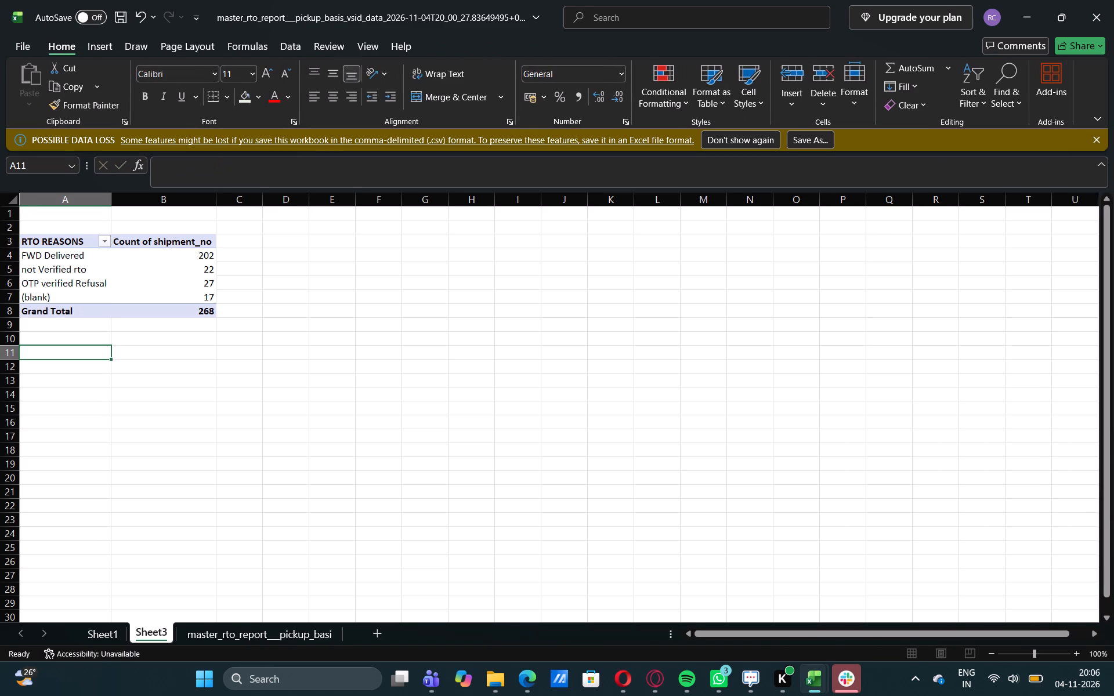
Copy the RTO REASONS pivot table from Sheet3 to cell A8 of Sheet1, below the TRACKING STATUS pivot table.
drag(28, 241, 180, 308)
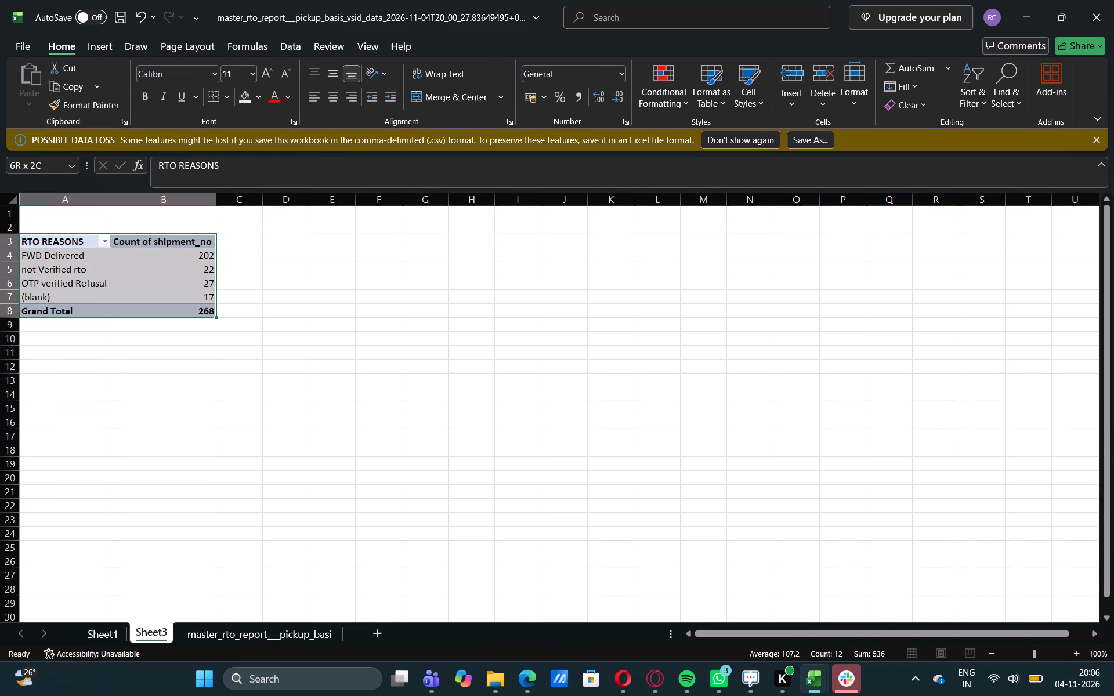
drag(180, 308, 180, 309)
key(ctrl+c)
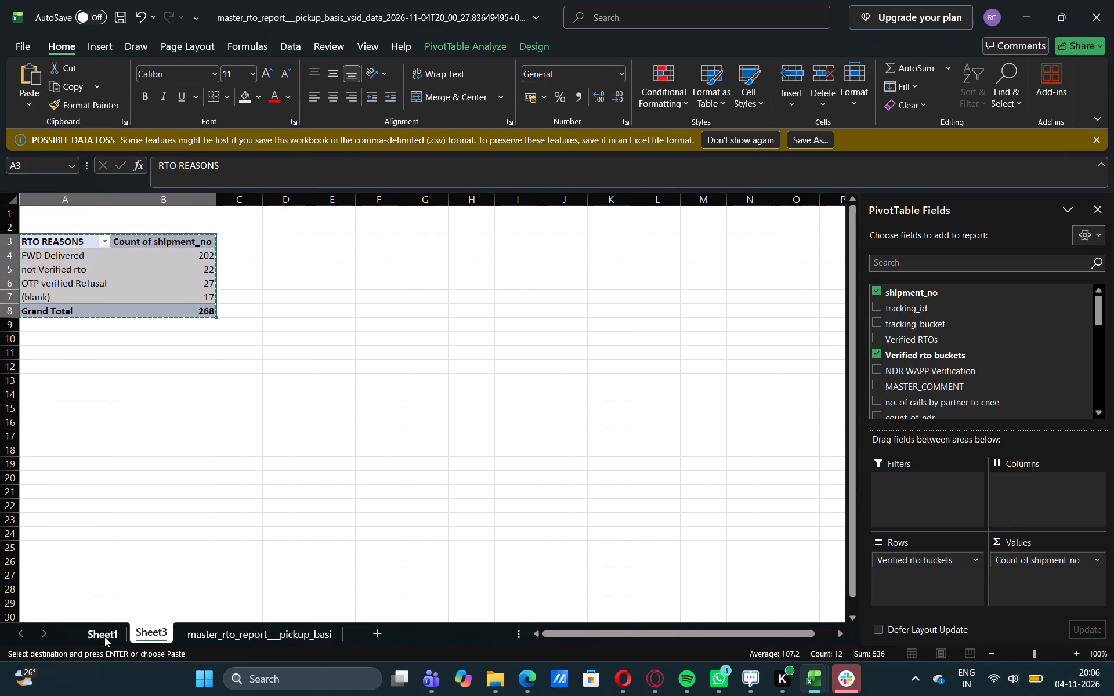
click(104, 637)
key(ctrl+v)
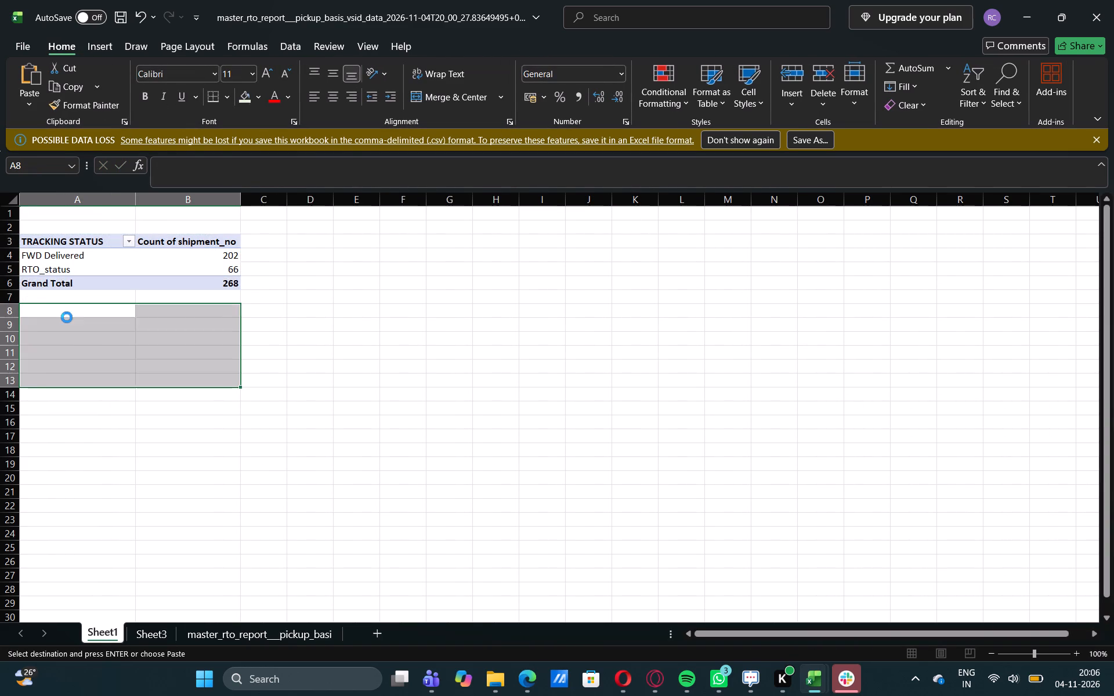
click(284, 361)
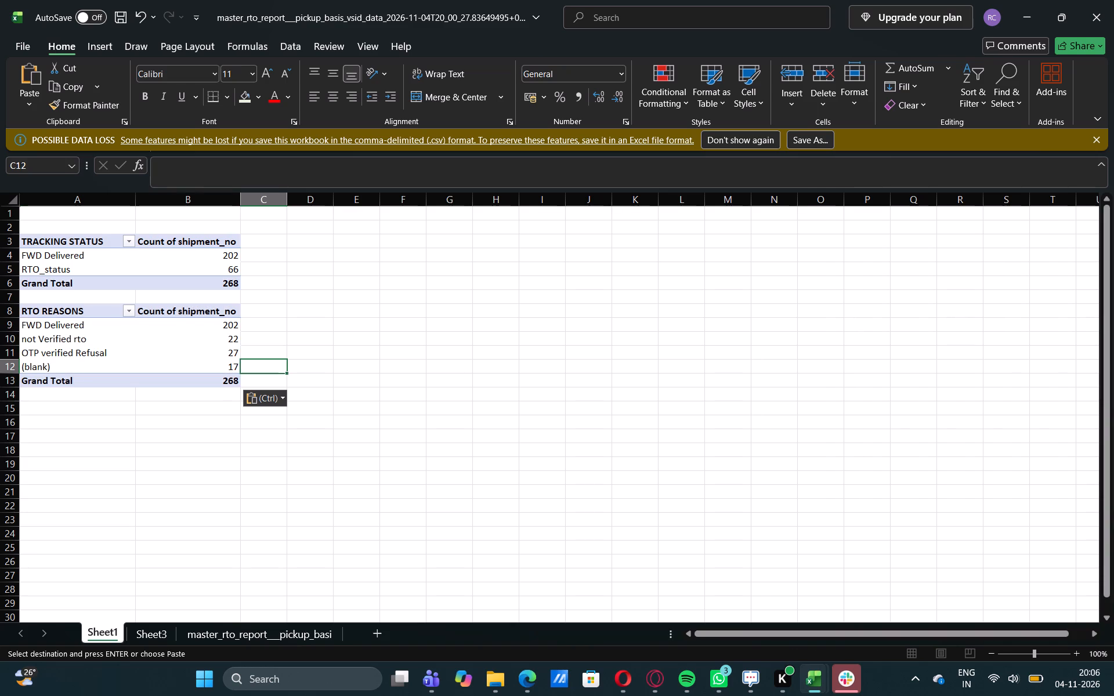
click(46, 412)
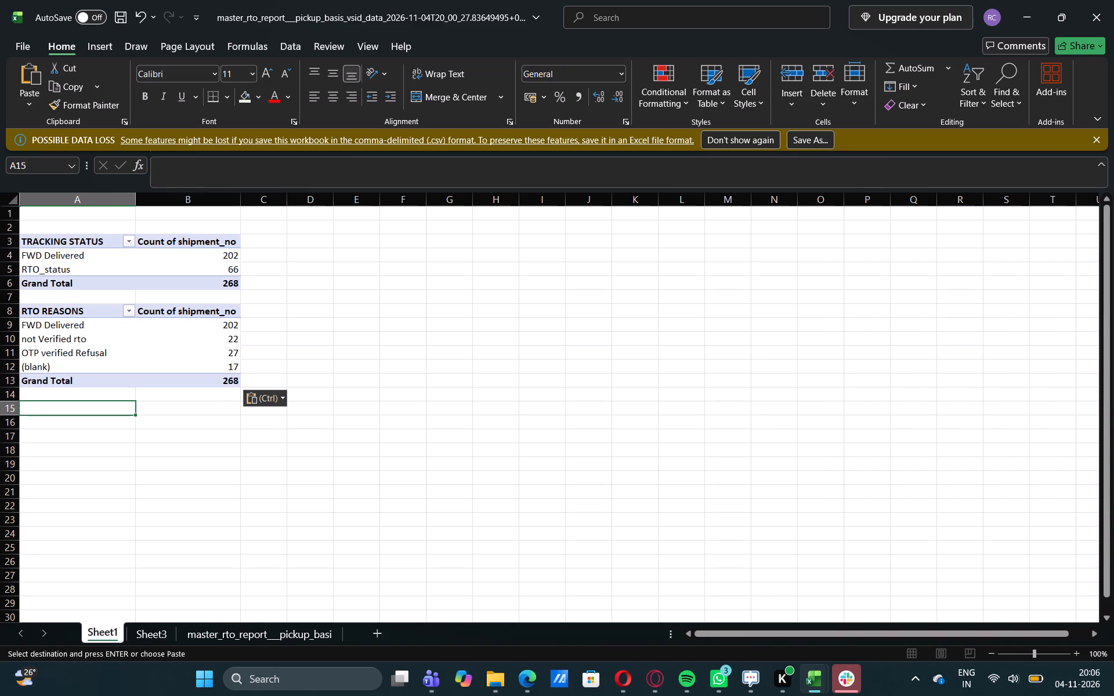
Insert another pivot table on a new worksheet from the master report data, with NDR WAPP Verification as rows and shipment_no as values.
click(268, 636)
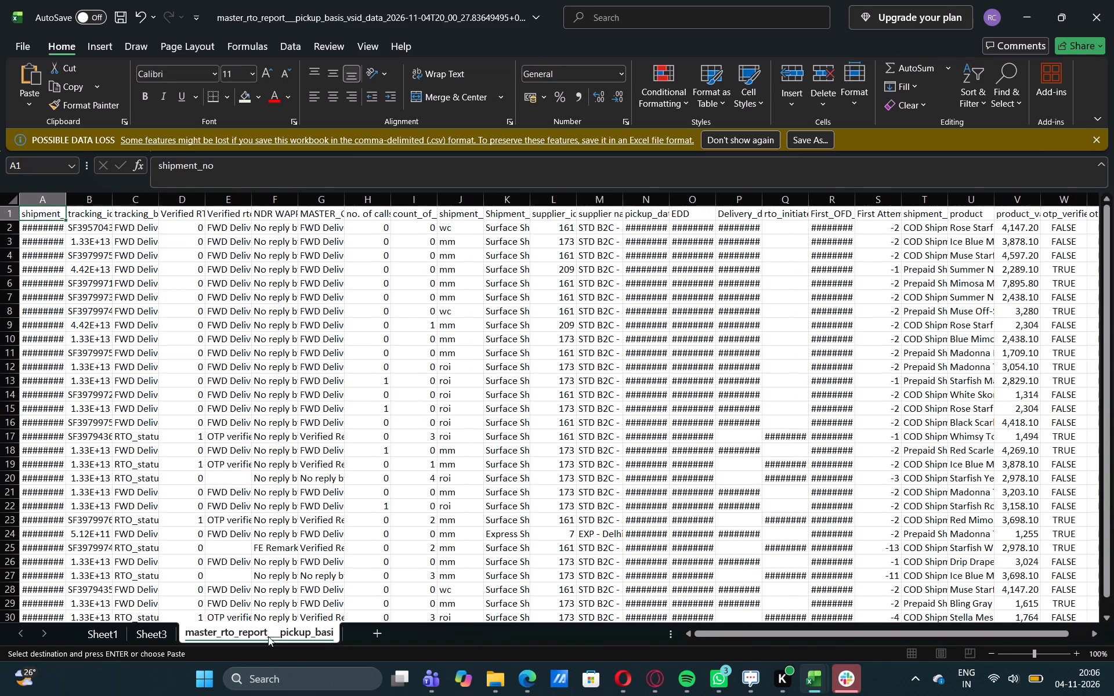
click(99, 45)
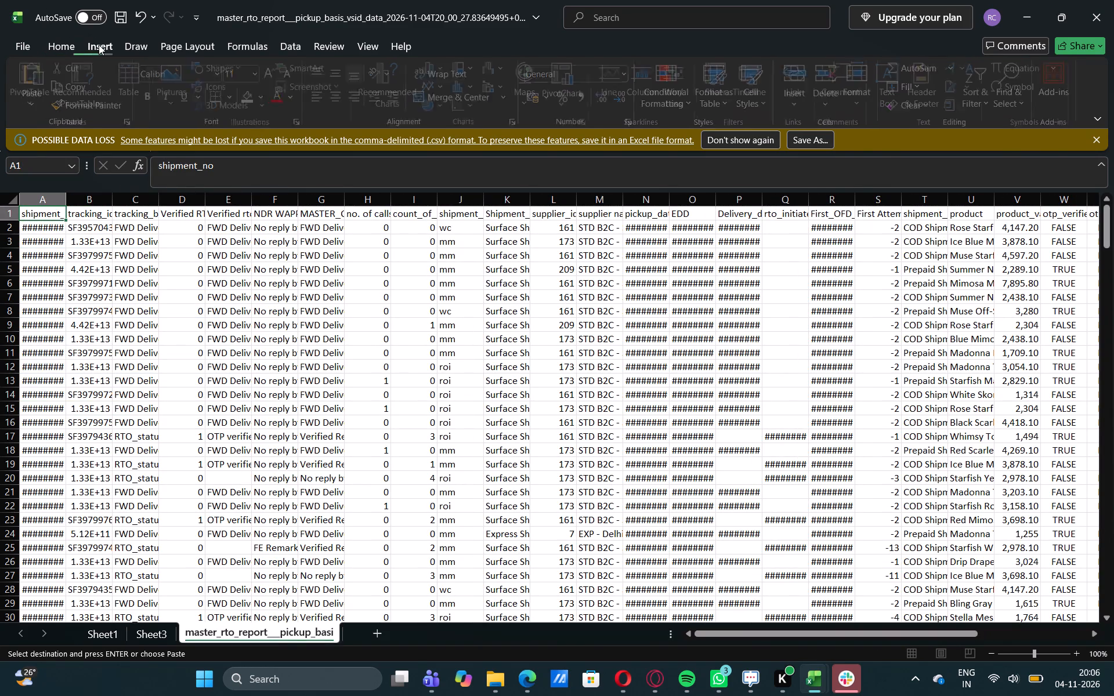
click(35, 97)
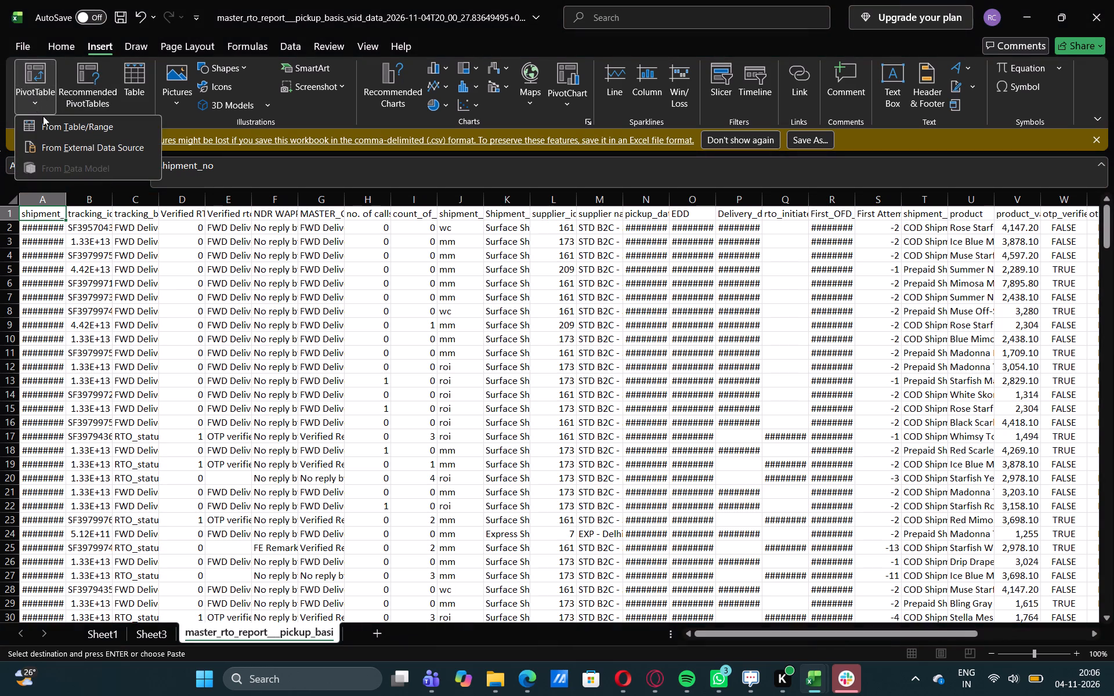
click(52, 133)
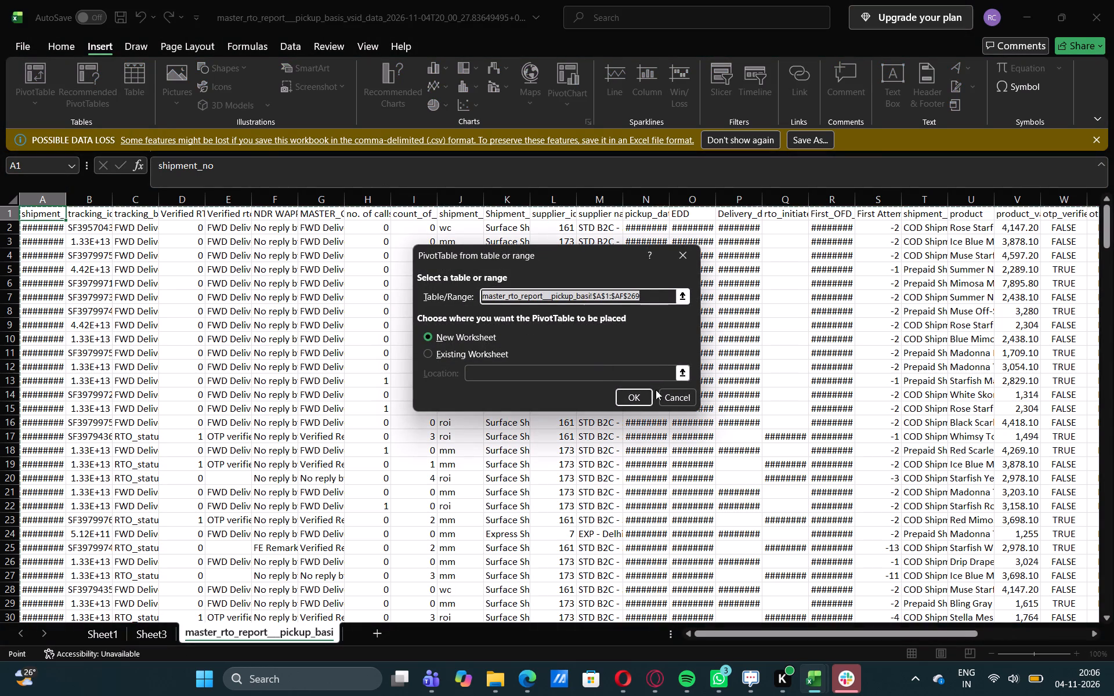
click(642, 400)
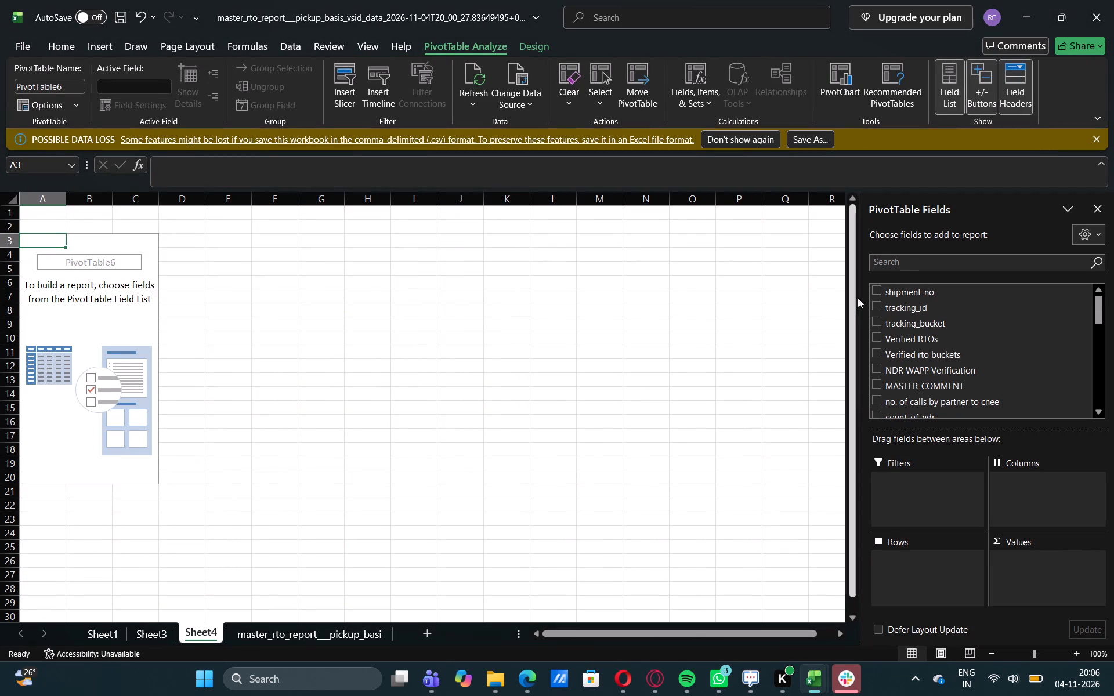
click(874, 289)
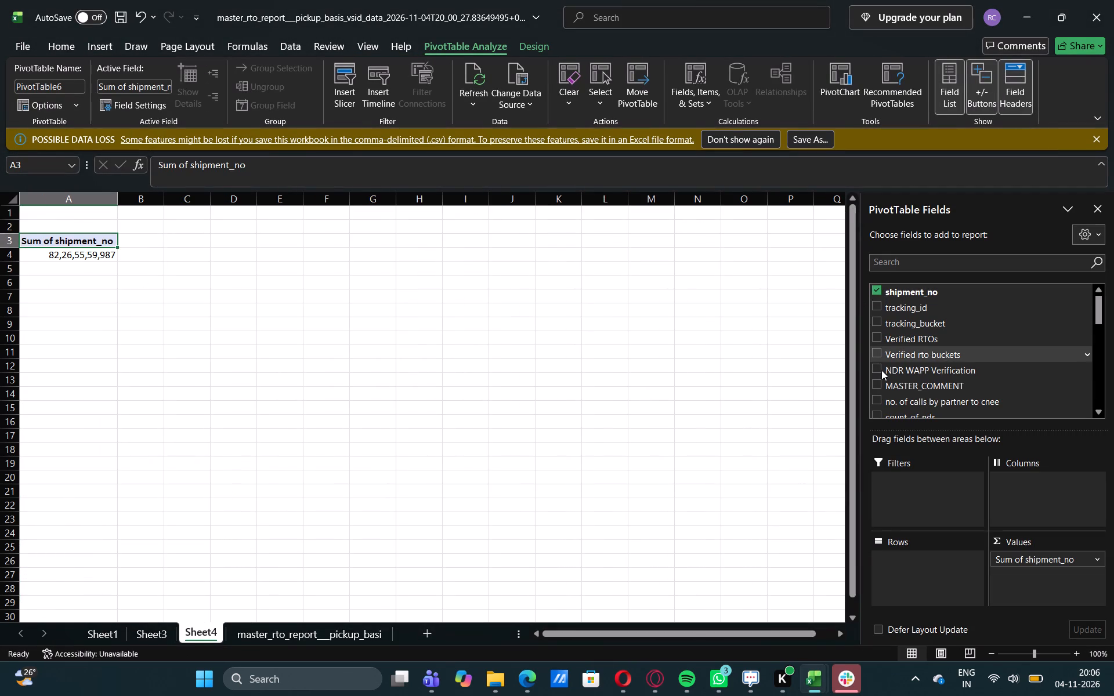
click(880, 365)
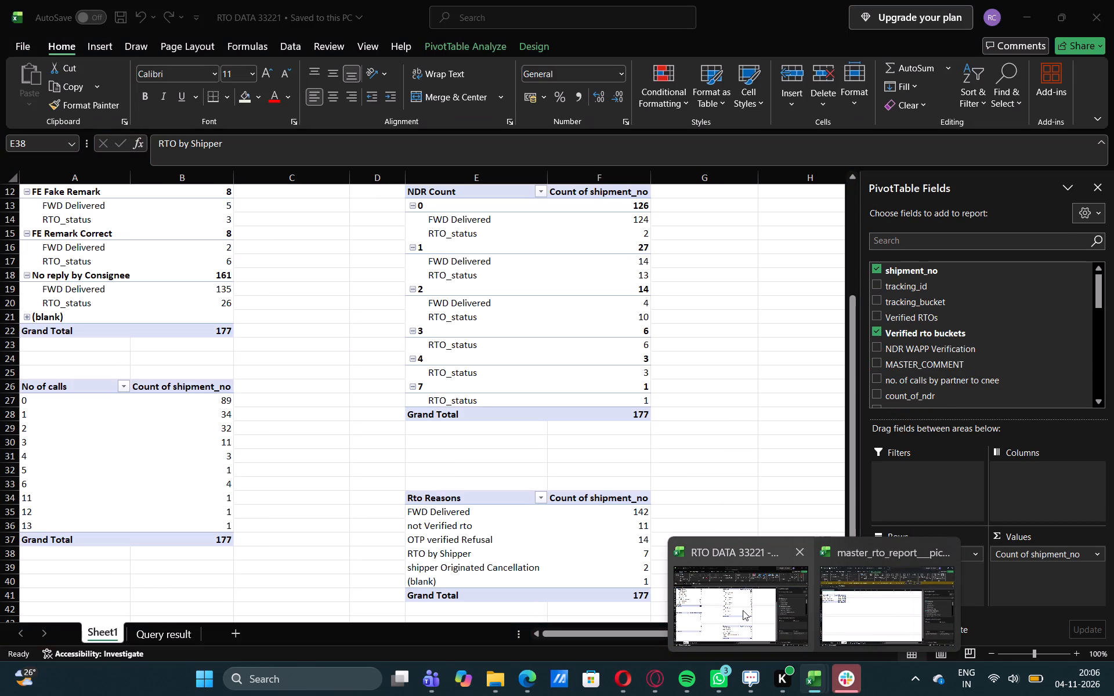
Switch to the RTO DATA 33221 workbook and examine which fields its Wapp Remark pivot table uses.
click(743, 610)
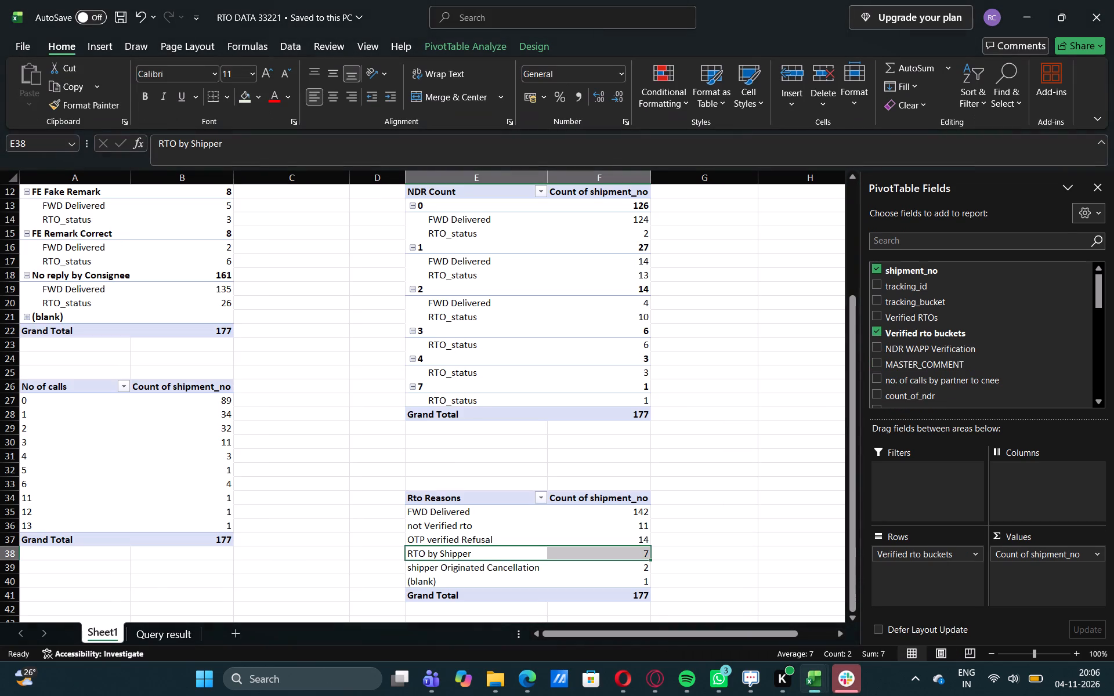
click(117, 357)
key(Up)
key(Up)
key(Up)
key(Up)
key(Up)
key(Up)
key(Up)
key(Up)
key(Up)
key(Up)
key(Up)
key(Up)
key(Up)
key(Up)
key(Up)
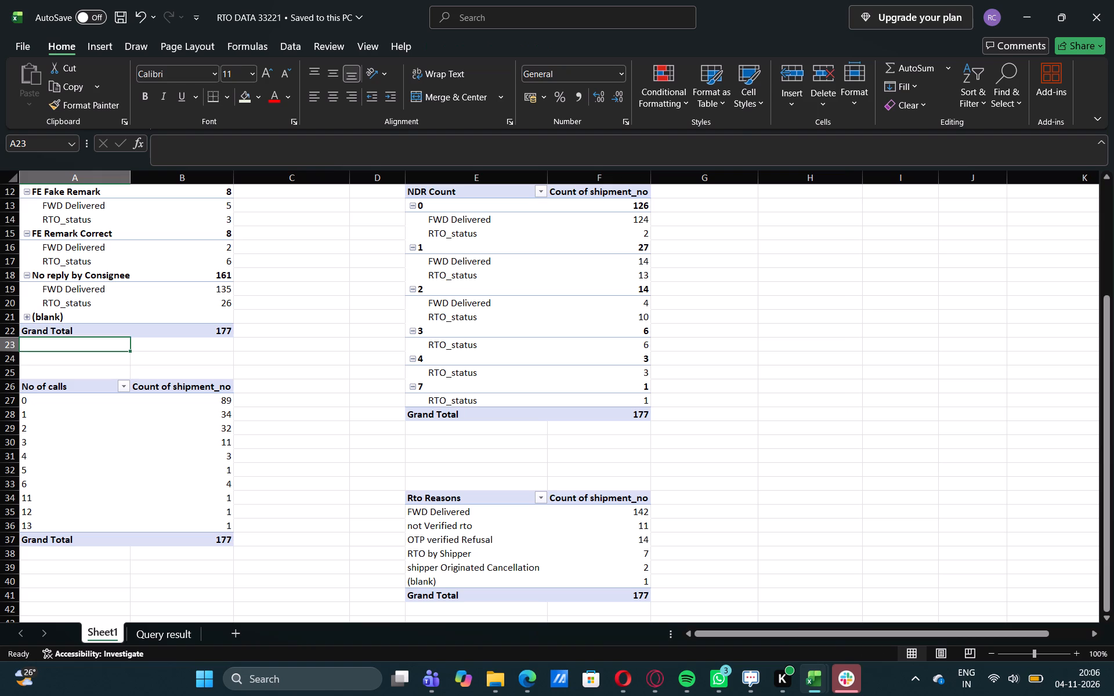
key(Up)
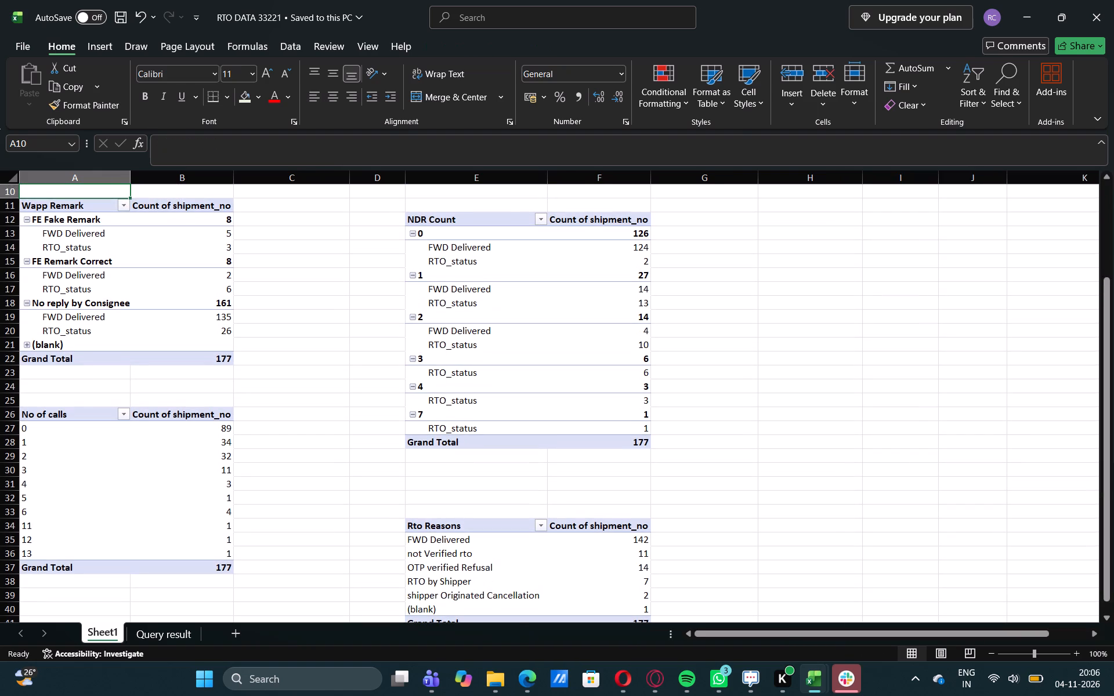
key(Down)
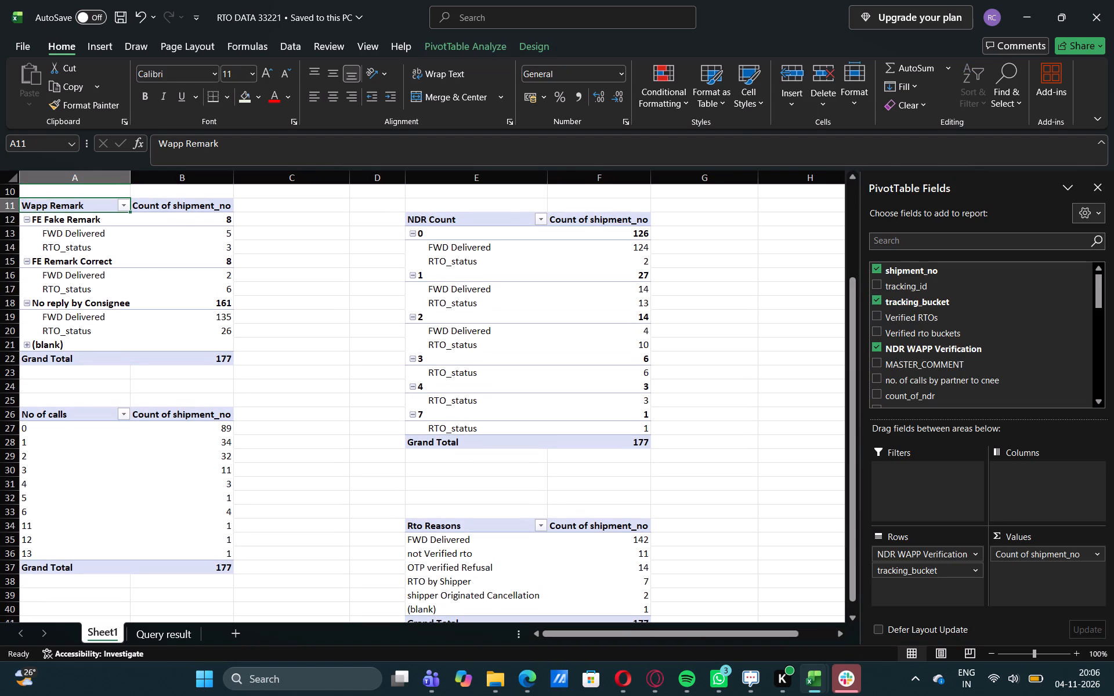
drag(1101, 290, 1104, 338)
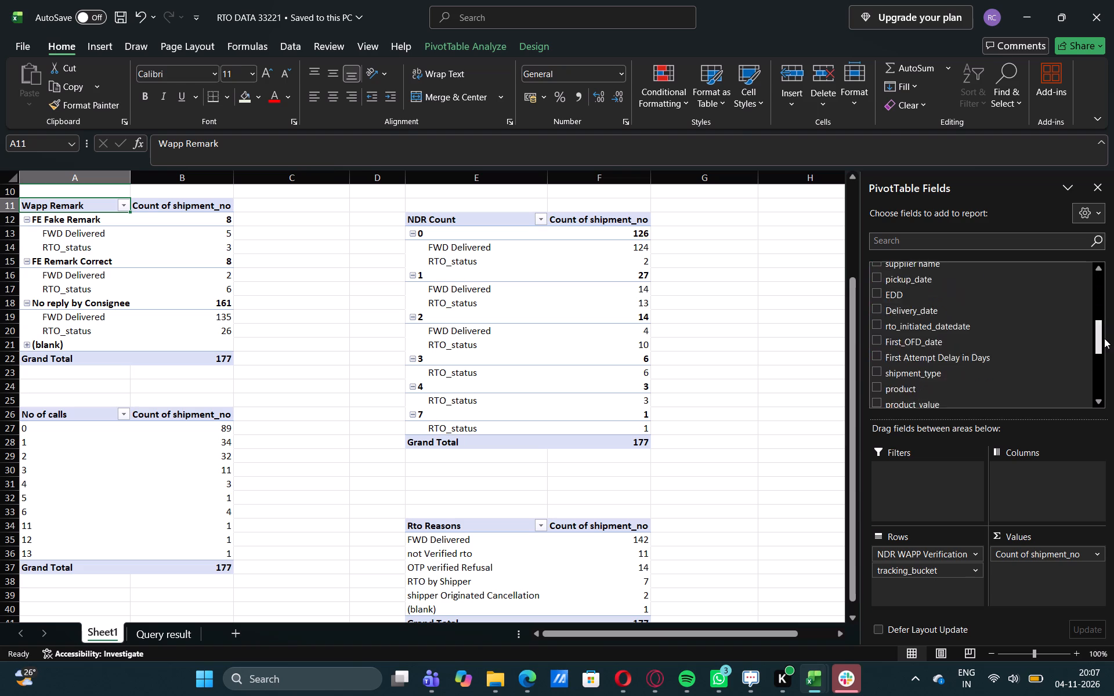
drag(1104, 338, 1111, 427)
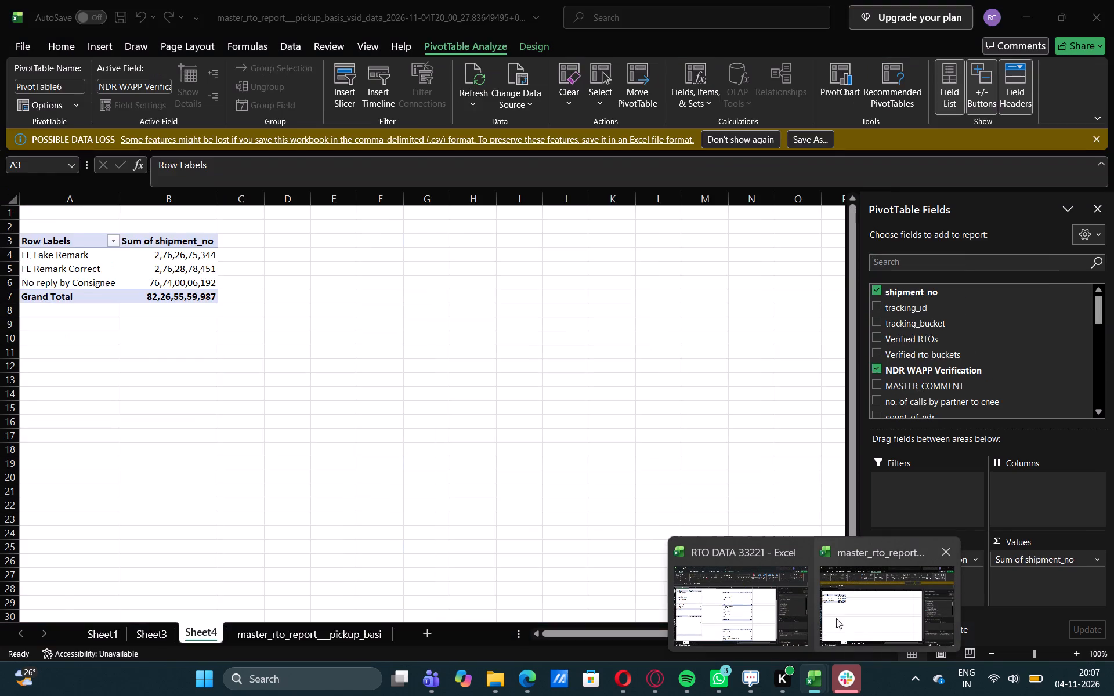
Return to the master RTO report workbook and add tracking_bucket as a row field under NDR WAPP Verification in Sheet4's pivot table.
click(881, 592)
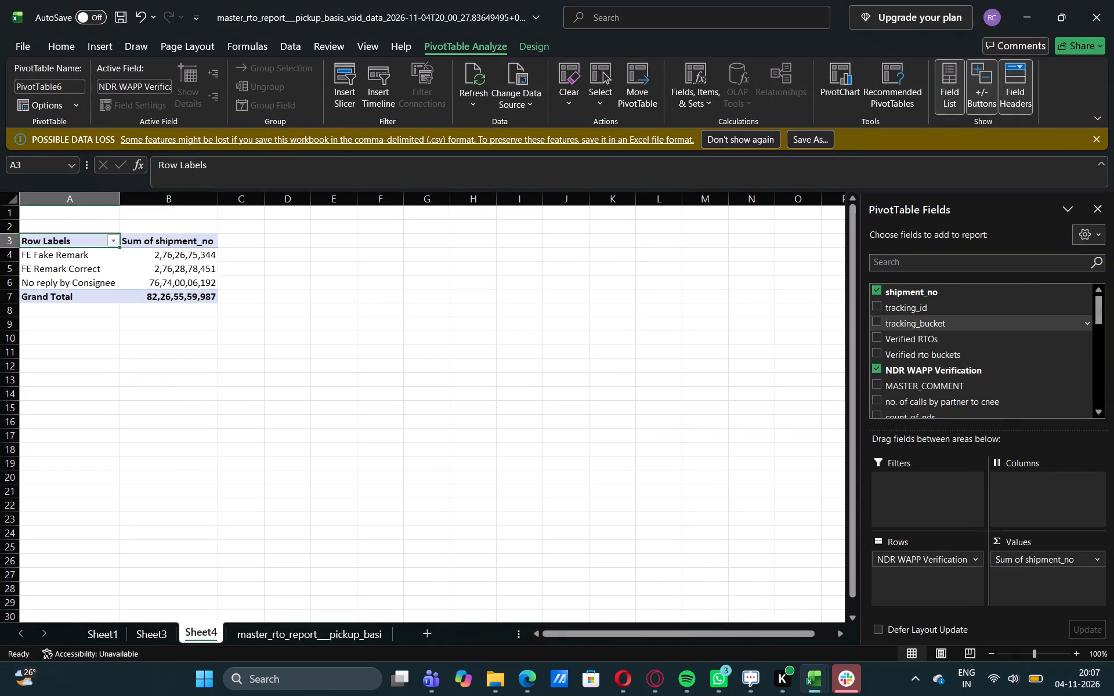
click(878, 325)
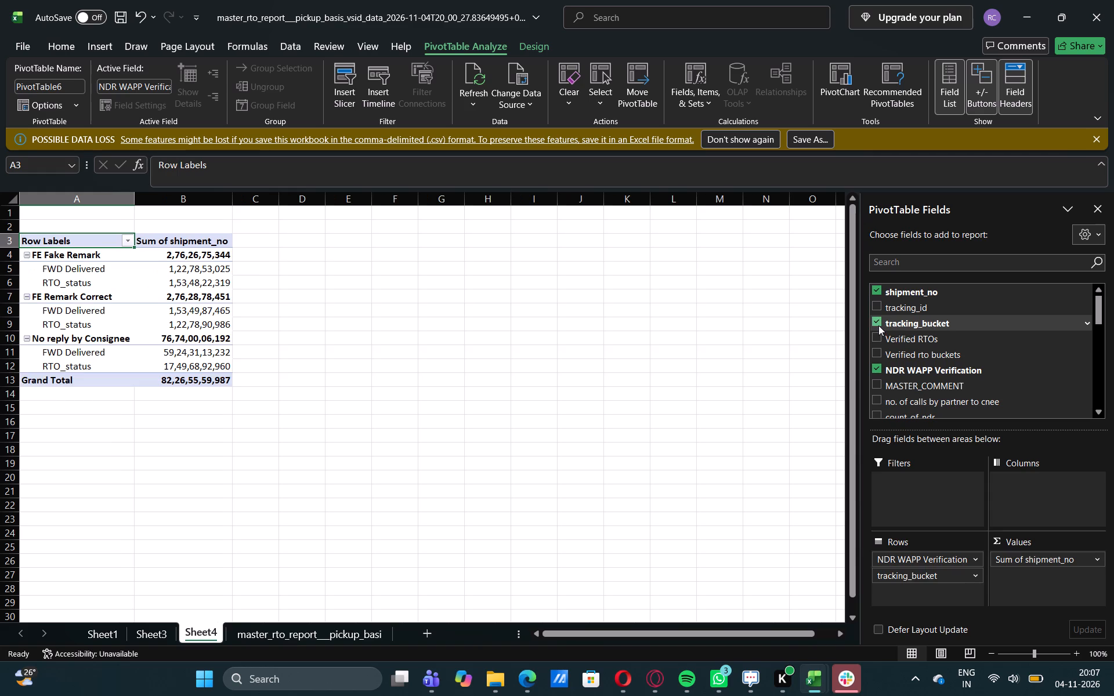
Summarize the shipment_no values by Count in the NDR WAPP Verification pivot table.
click(1093, 557)
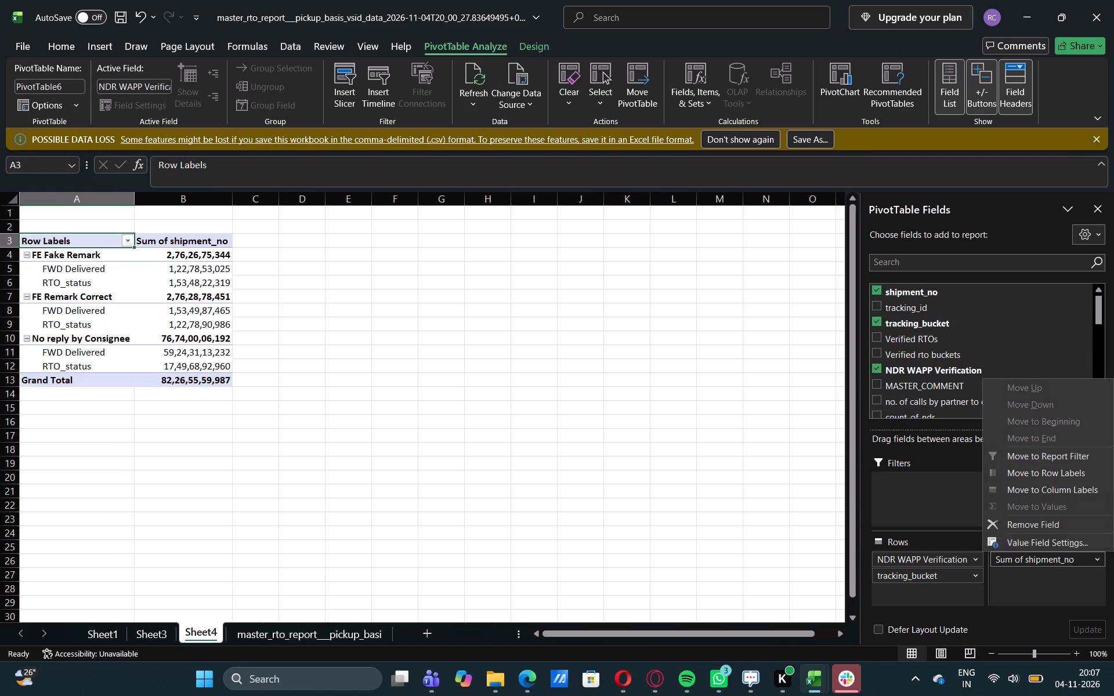
click(1041, 547)
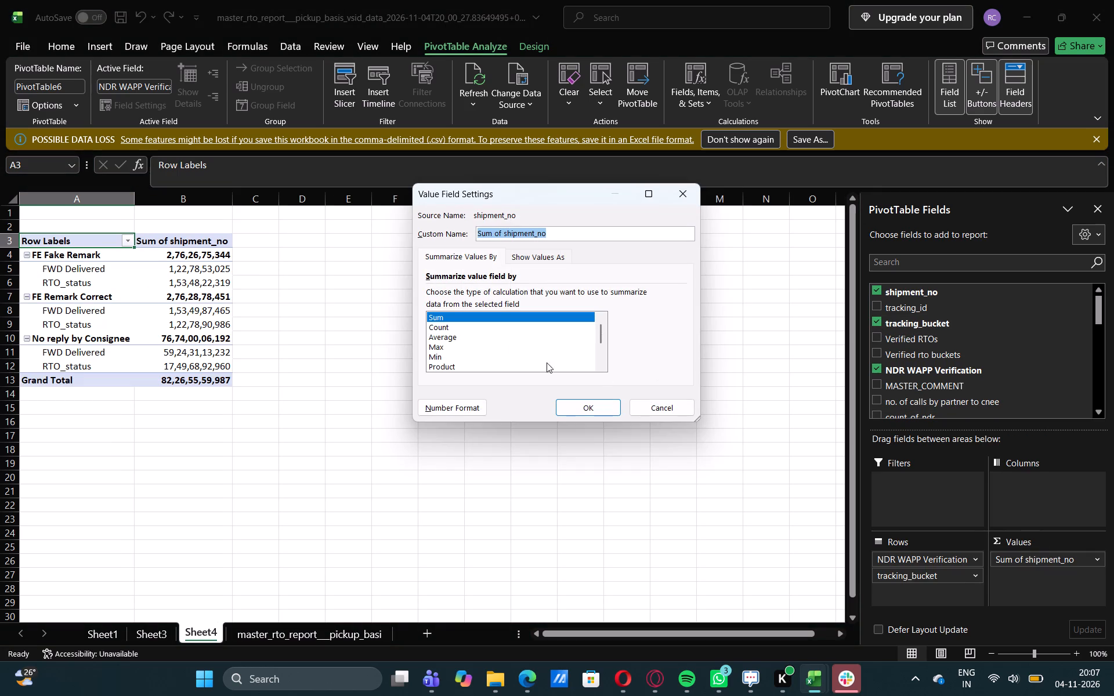
click(444, 328)
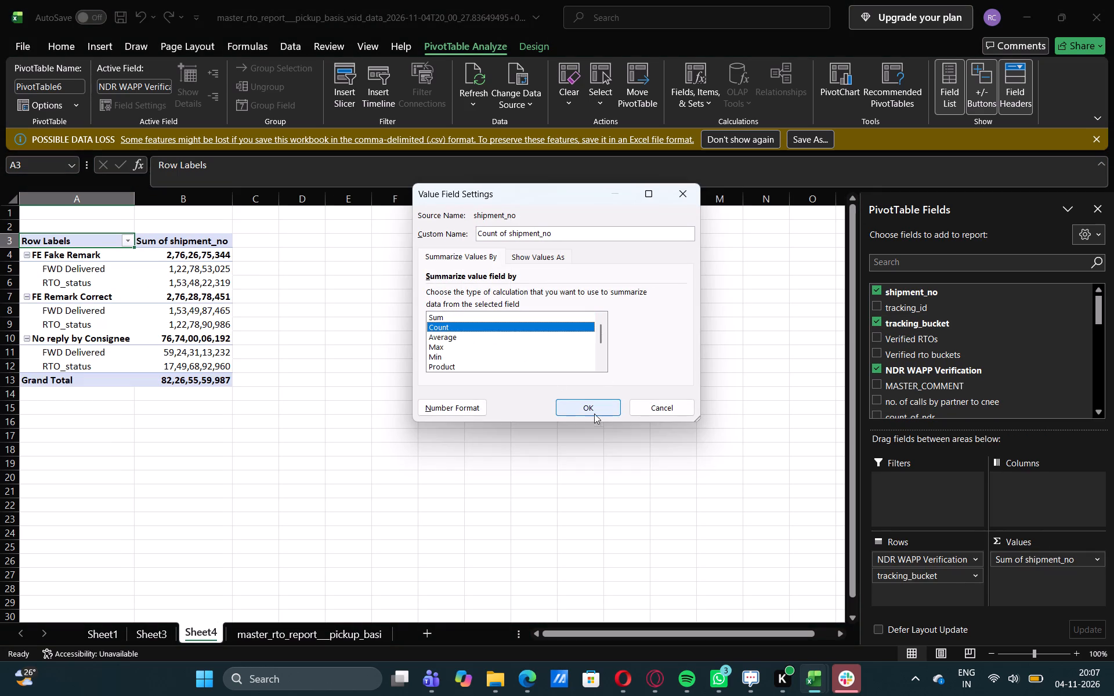
click(598, 416)
click(294, 376)
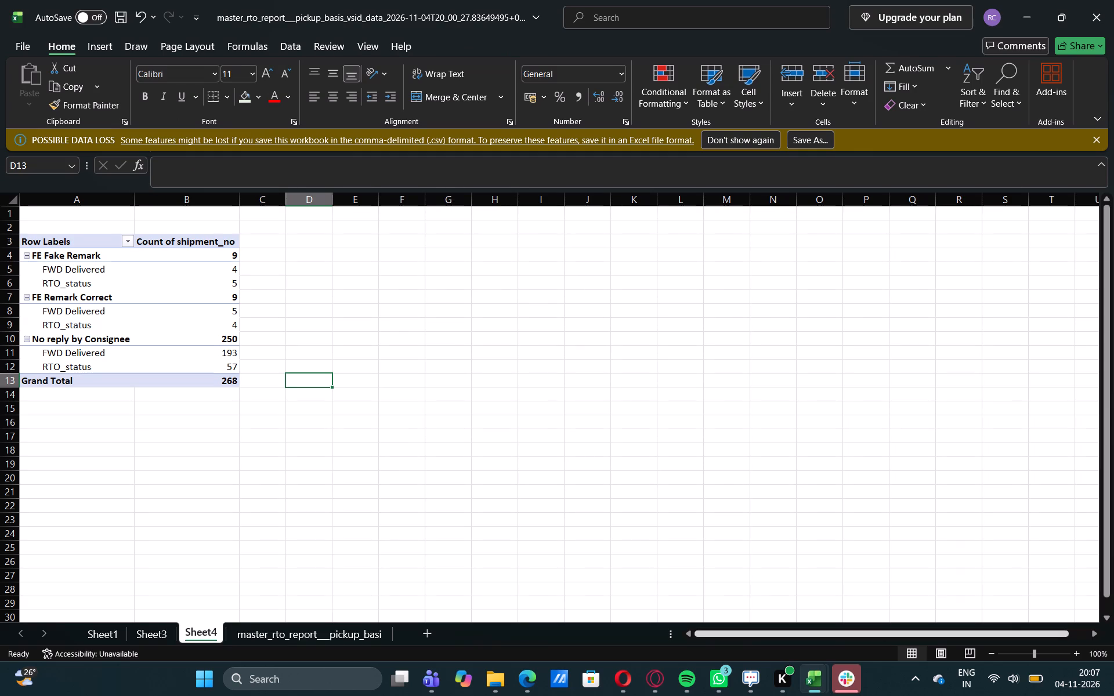
Rename the row label header of Sheet4's NDR WAPP Verification pivot table as WAPP REMARK.
click(48, 243)
key(BackSpace)
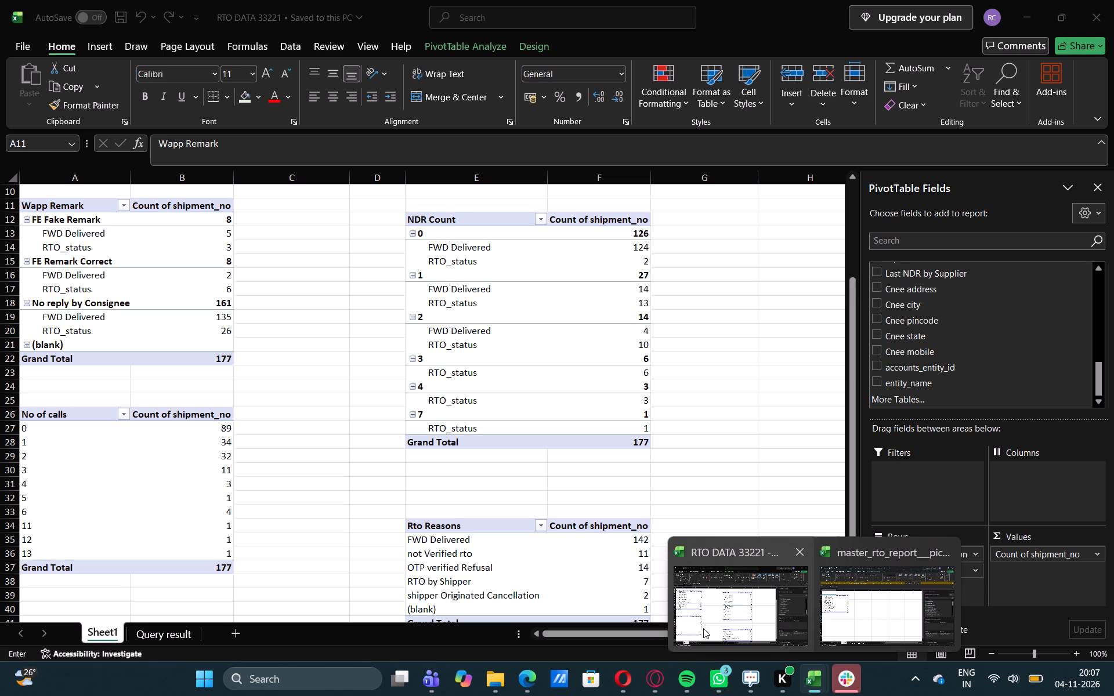
click(849, 629)
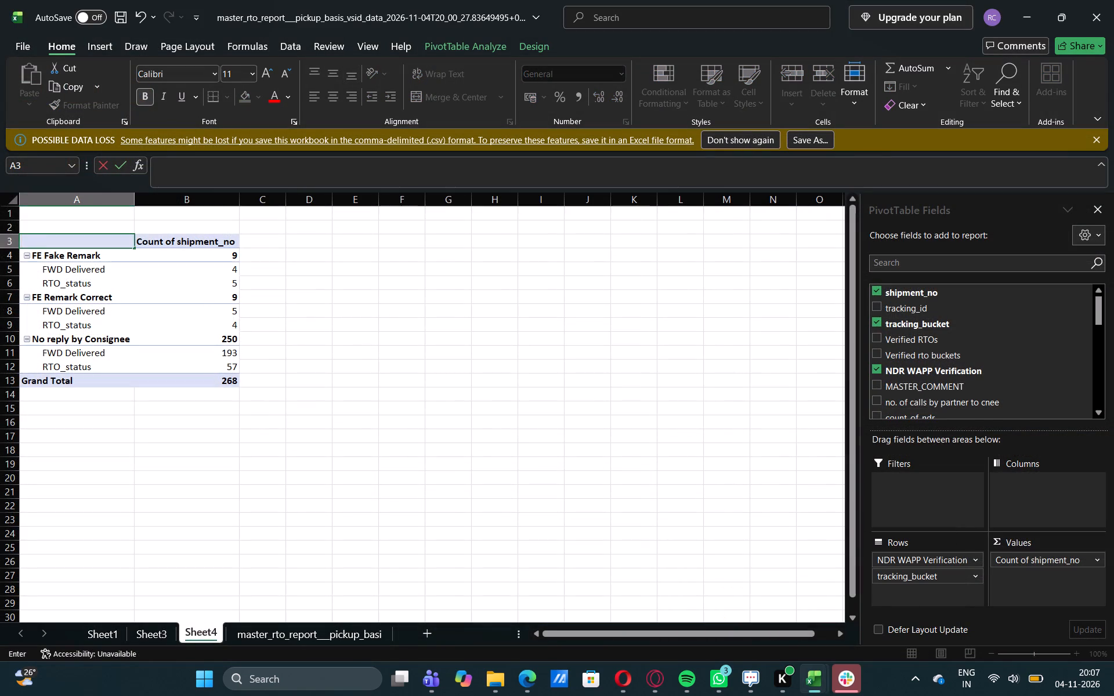
text(WAPP RE,)
key(BackSpace)
text(MARKS)
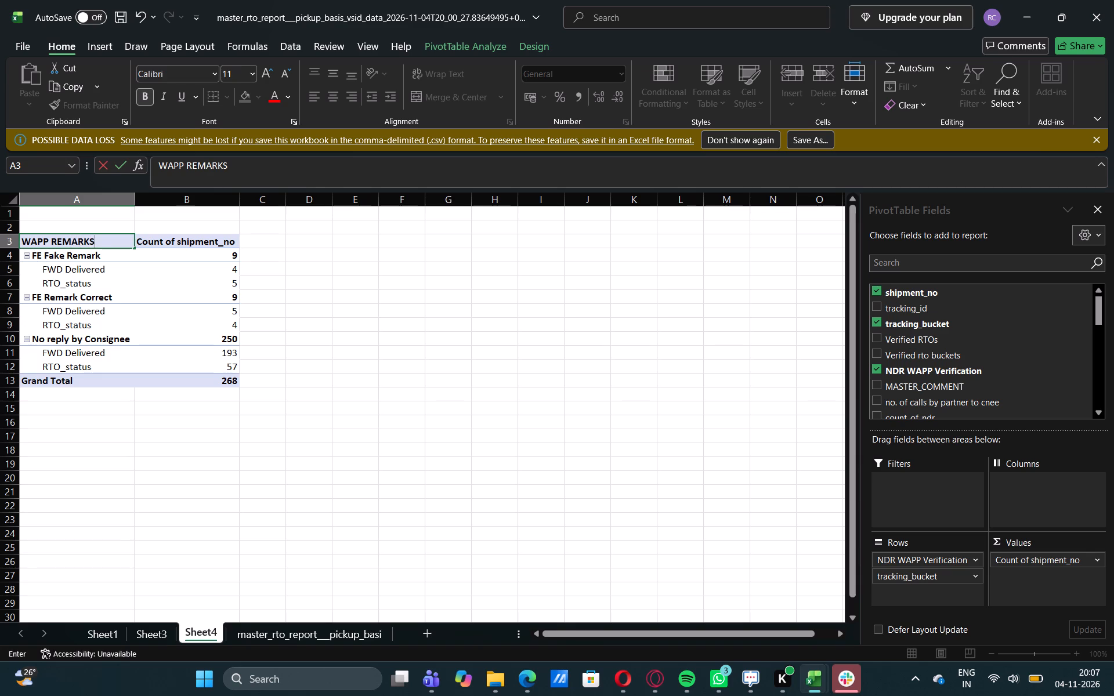
key(BackSpace)
click(130, 436)
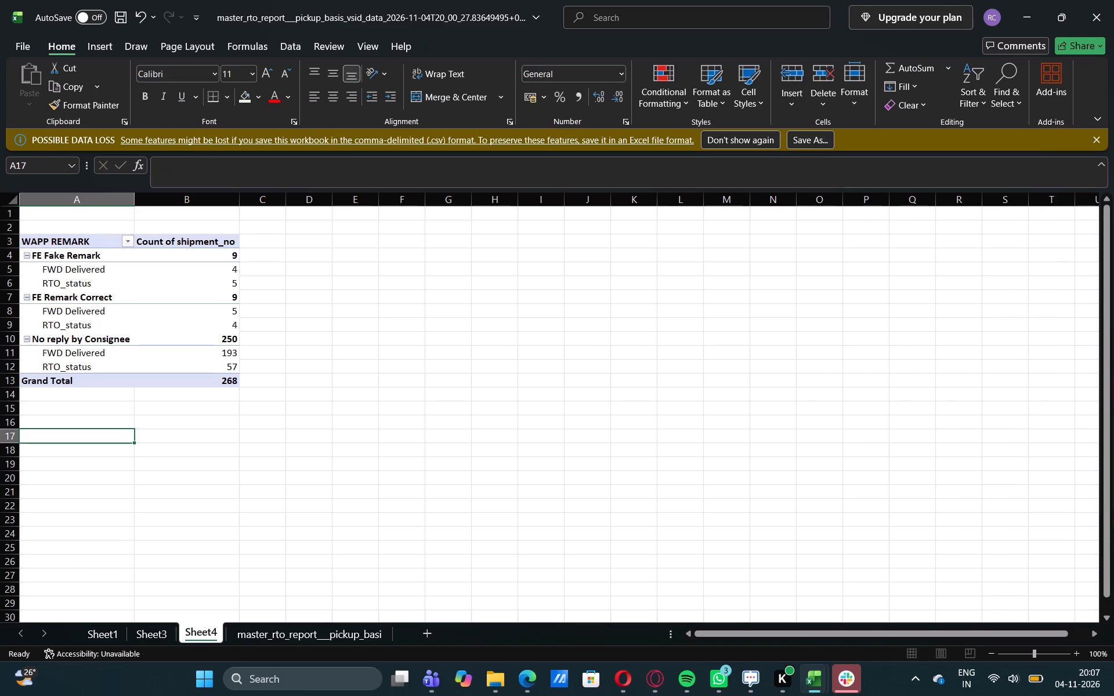
Copy the whole WAPP REMARK pivot table from Sheet4 to cell A15 of Sheet1, below the RTO REASONS table.
click(34, 240)
drag(34, 240, 78, 369)
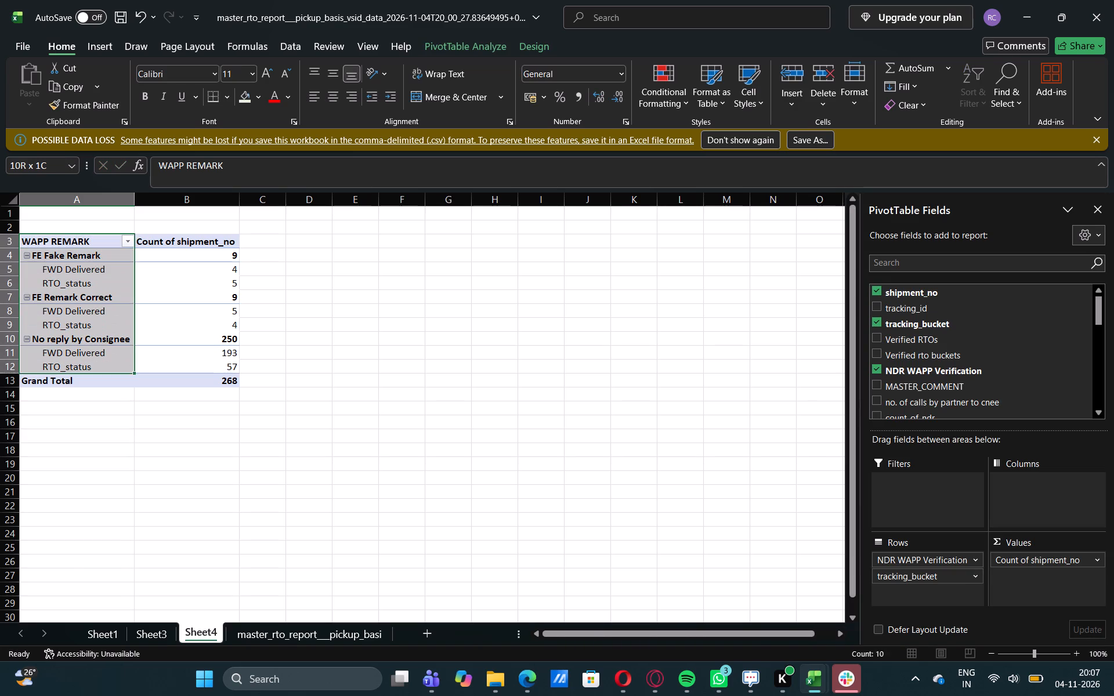
drag(78, 369, 218, 382)
key(ctrl+c)
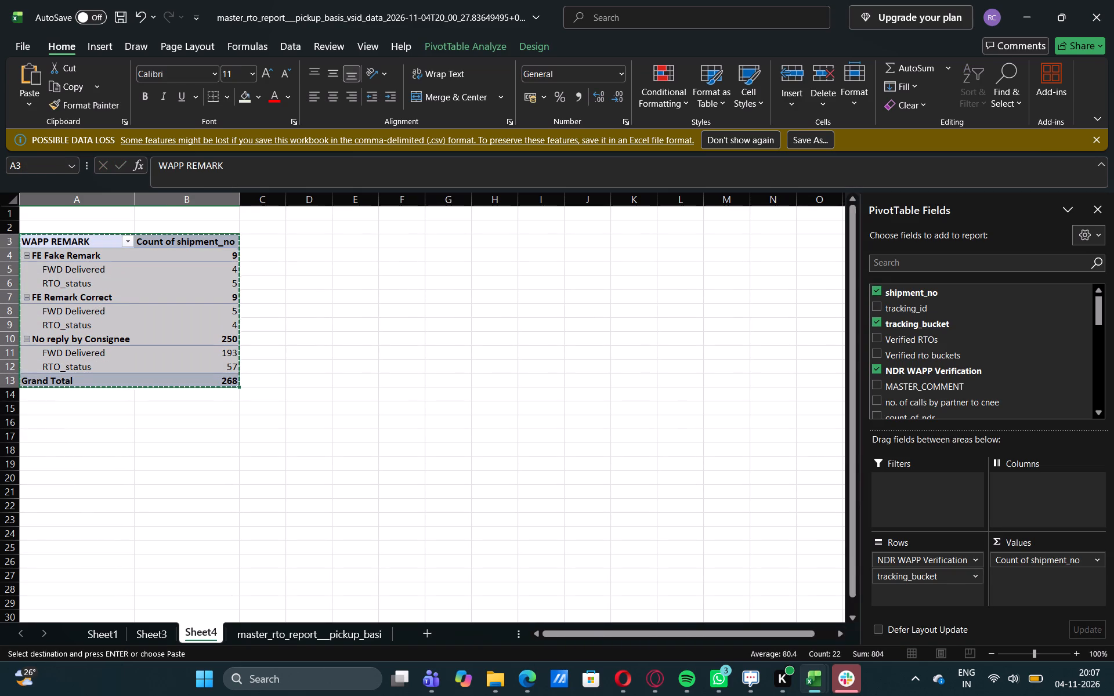
click(106, 630)
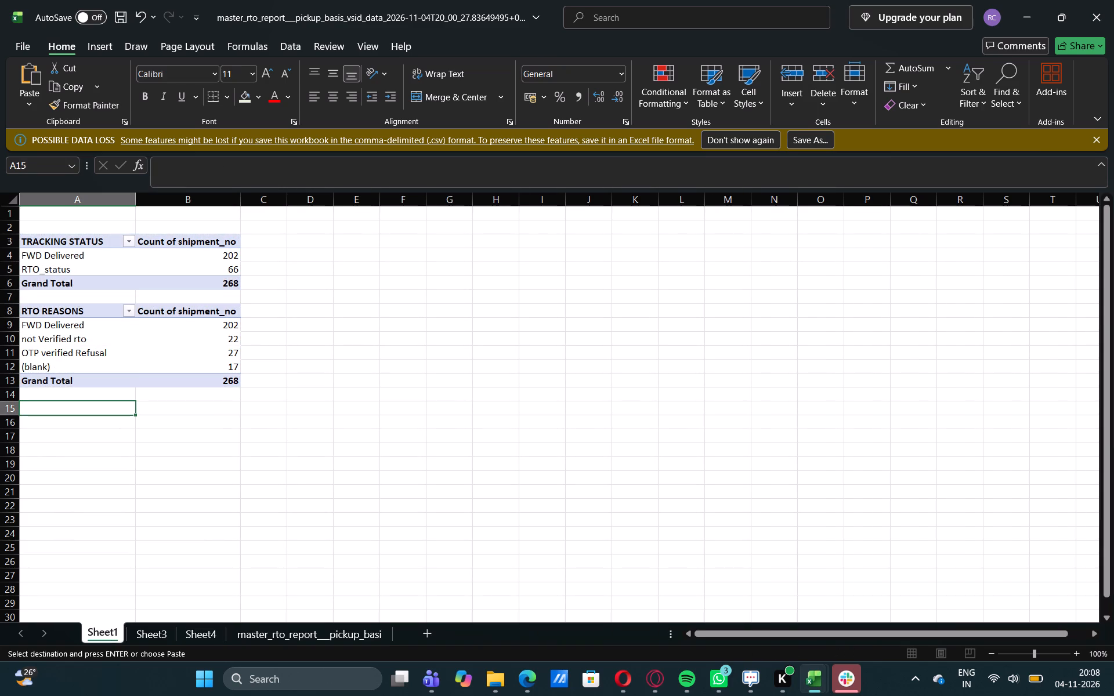
key(ctrl+v)
click(349, 452)
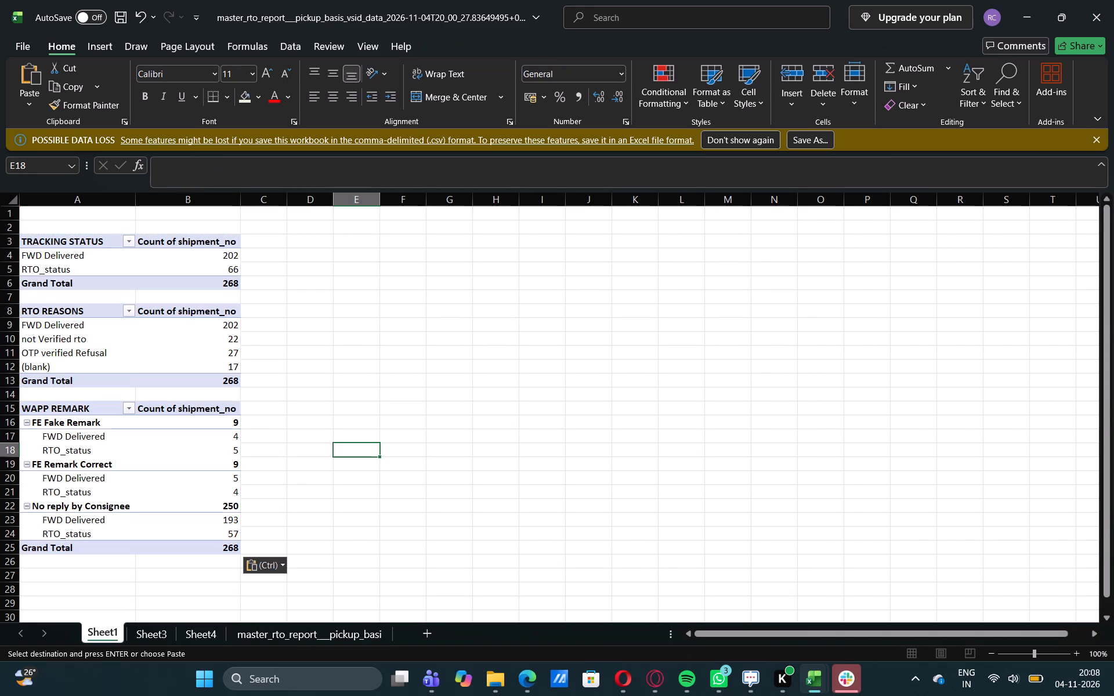
click(306, 239)
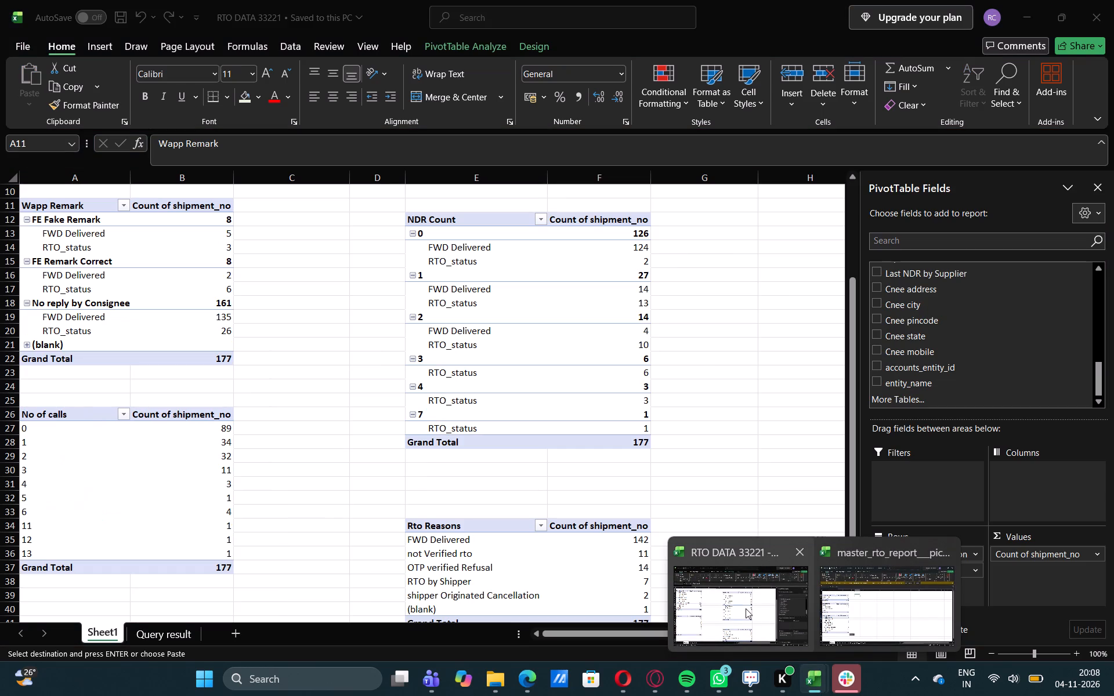
Switch to the RTO DATA 33221 workbook and examine which fields its NDR Count pivot table uses.
click(746, 608)
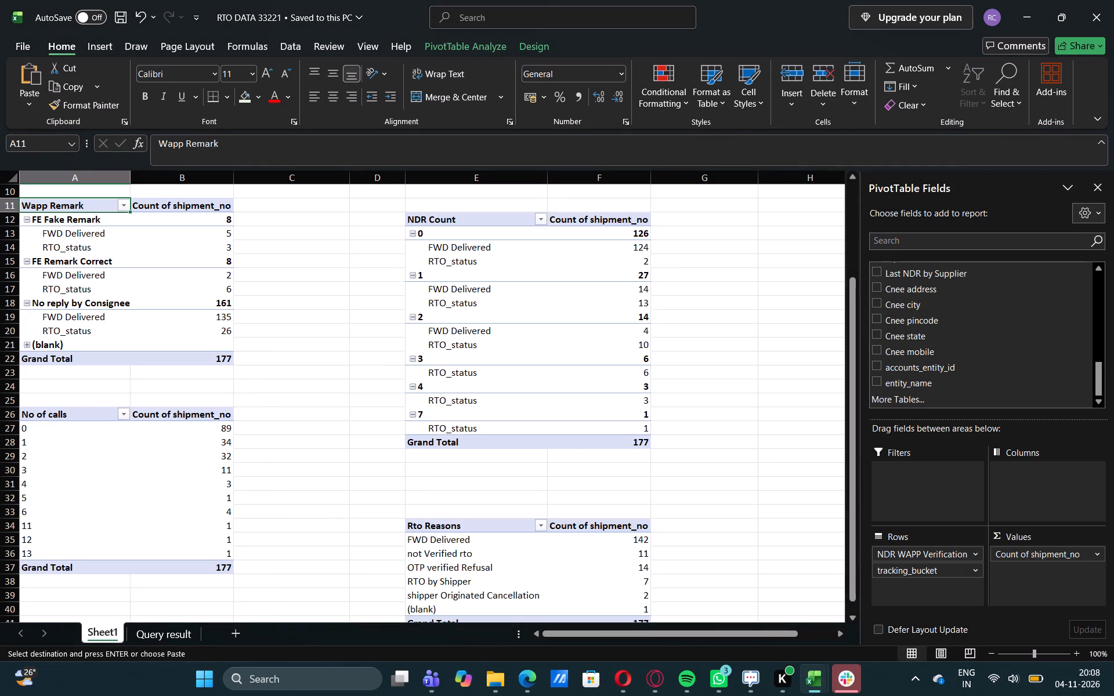
click(425, 222)
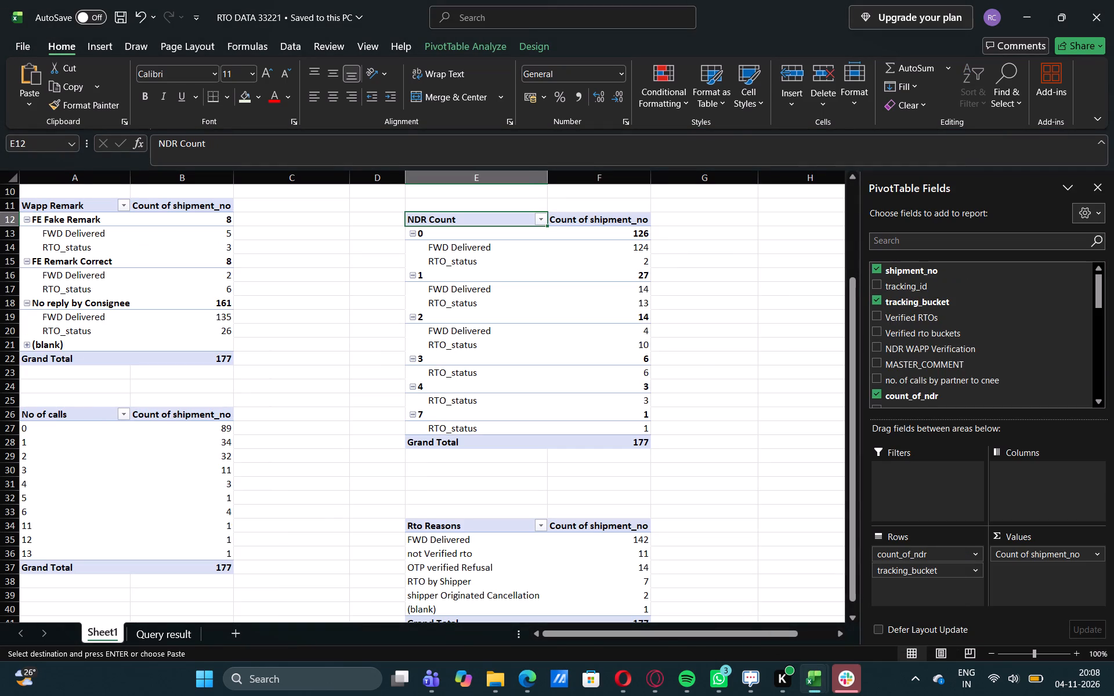
click(428, 231)
click(437, 242)
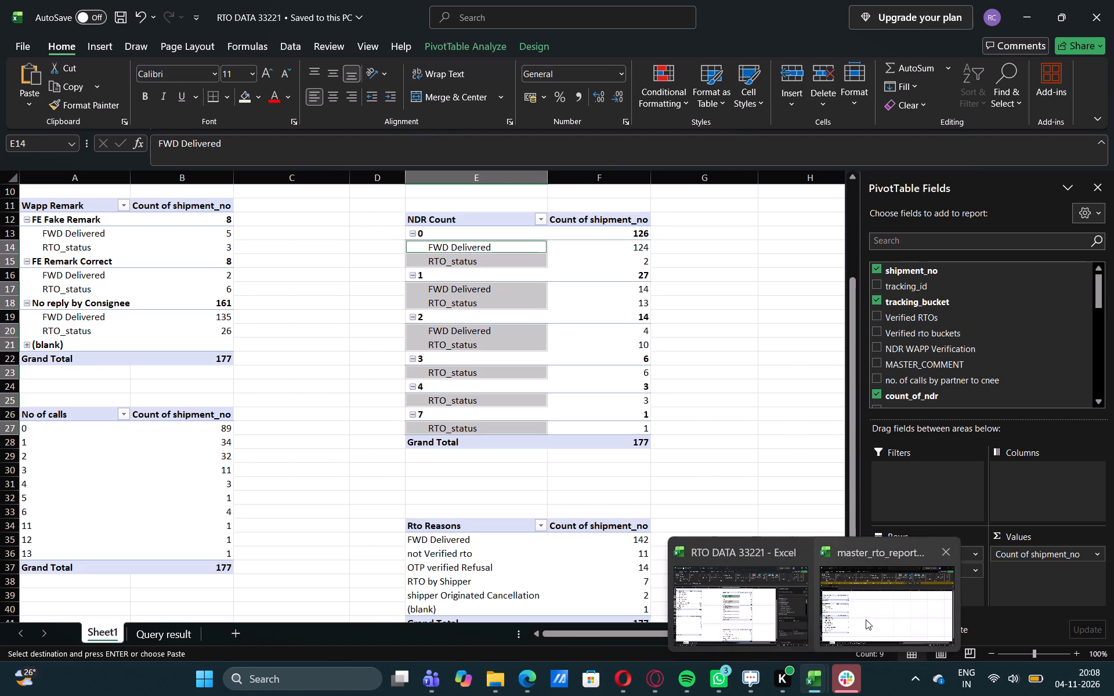
In the master RTO report workbook, insert a pivot table from its data on a new worksheet, with tracking_bucket as rows and shipment_no as values.
click(865, 619)
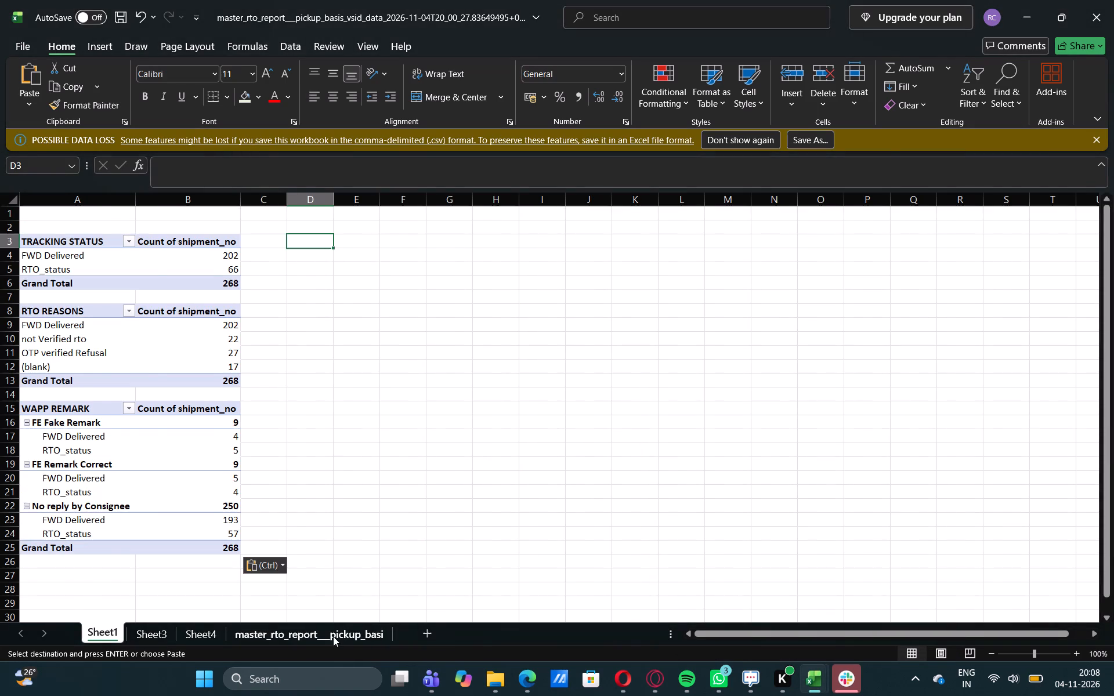
click(333, 636)
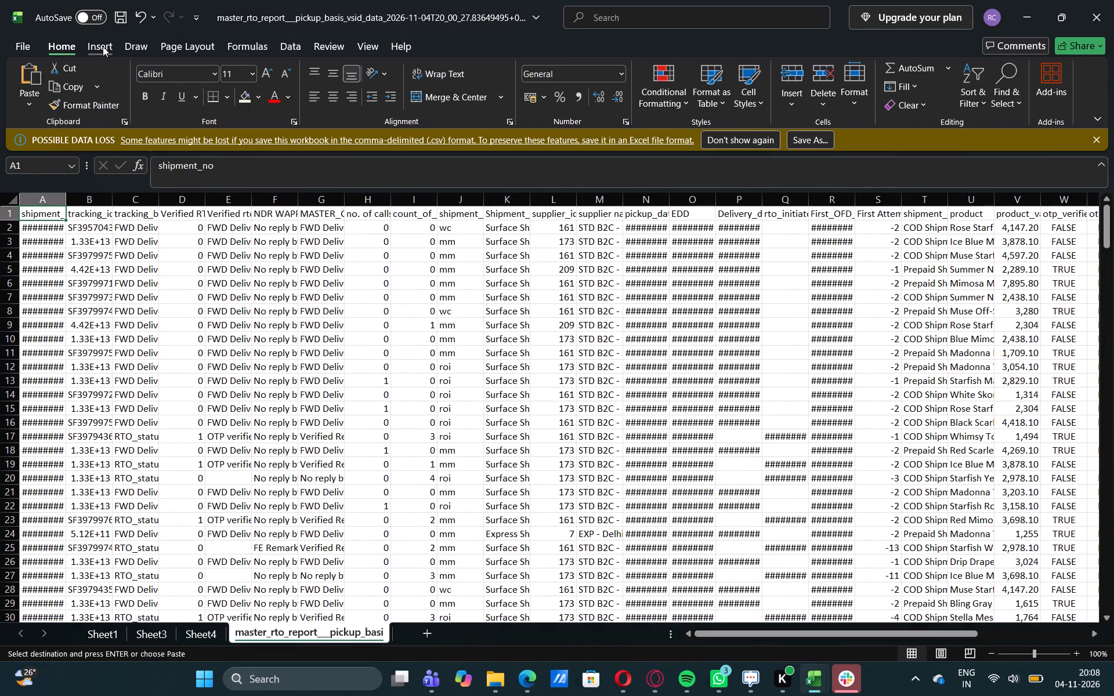
click(103, 46)
click(35, 96)
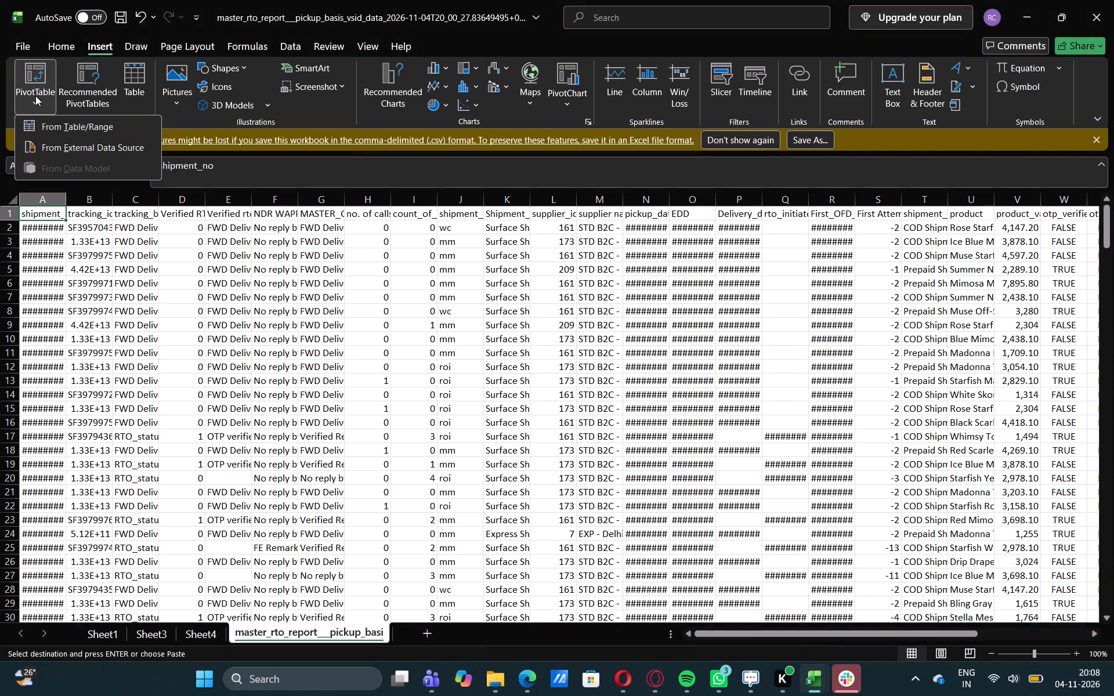
click(48, 124)
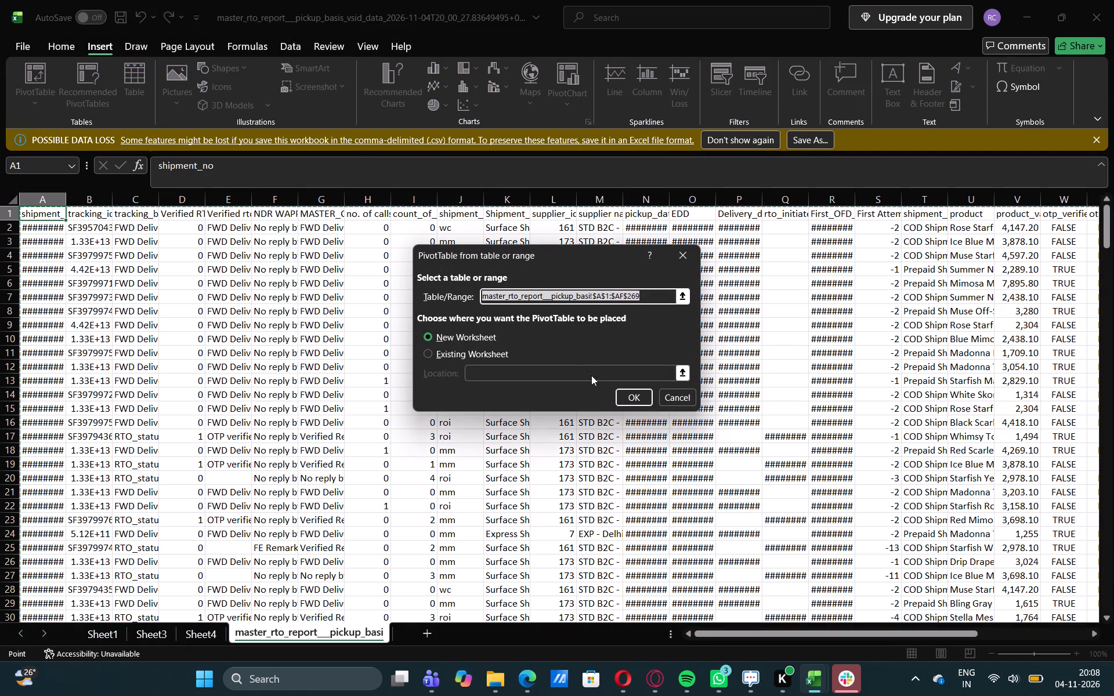
click(625, 398)
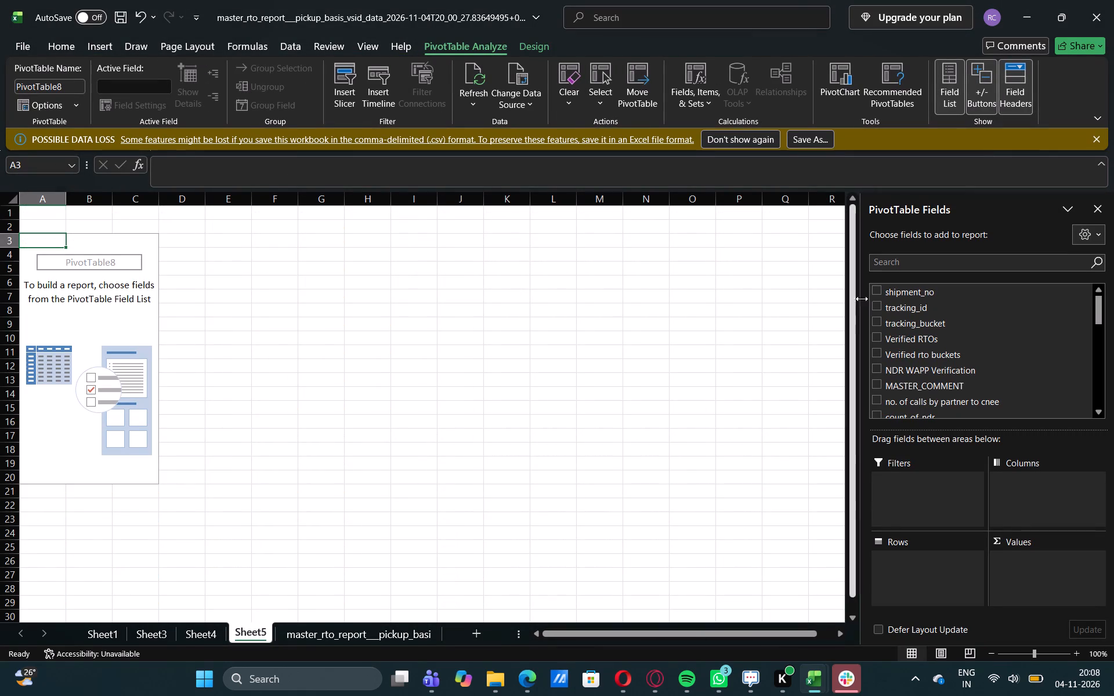
click(875, 291)
click(878, 321)
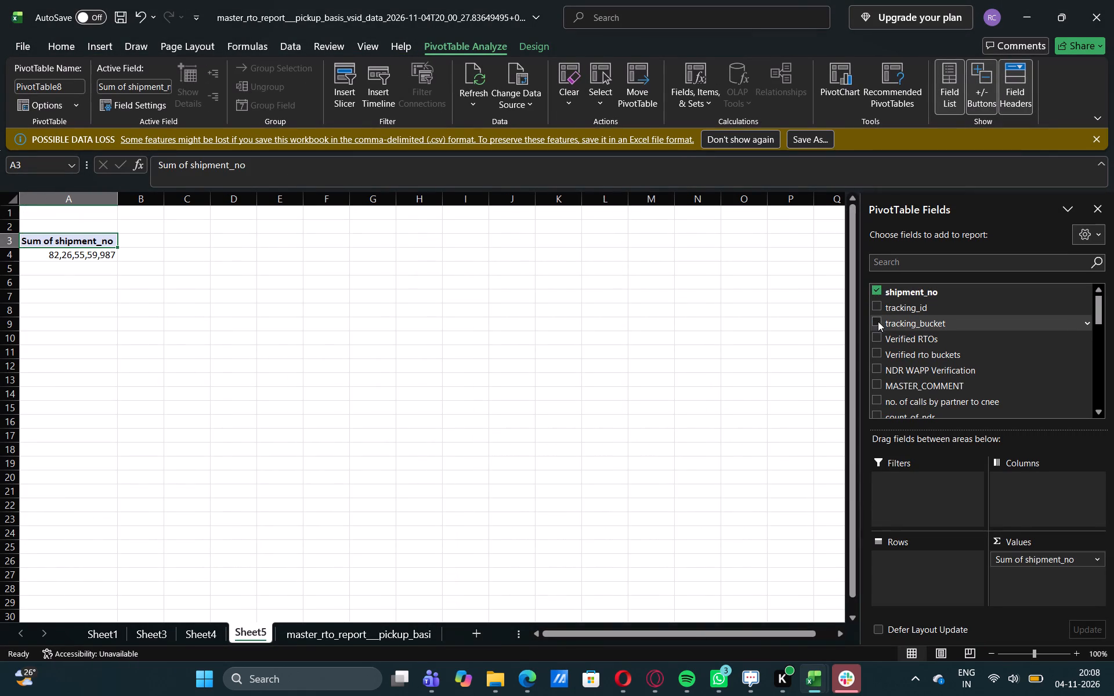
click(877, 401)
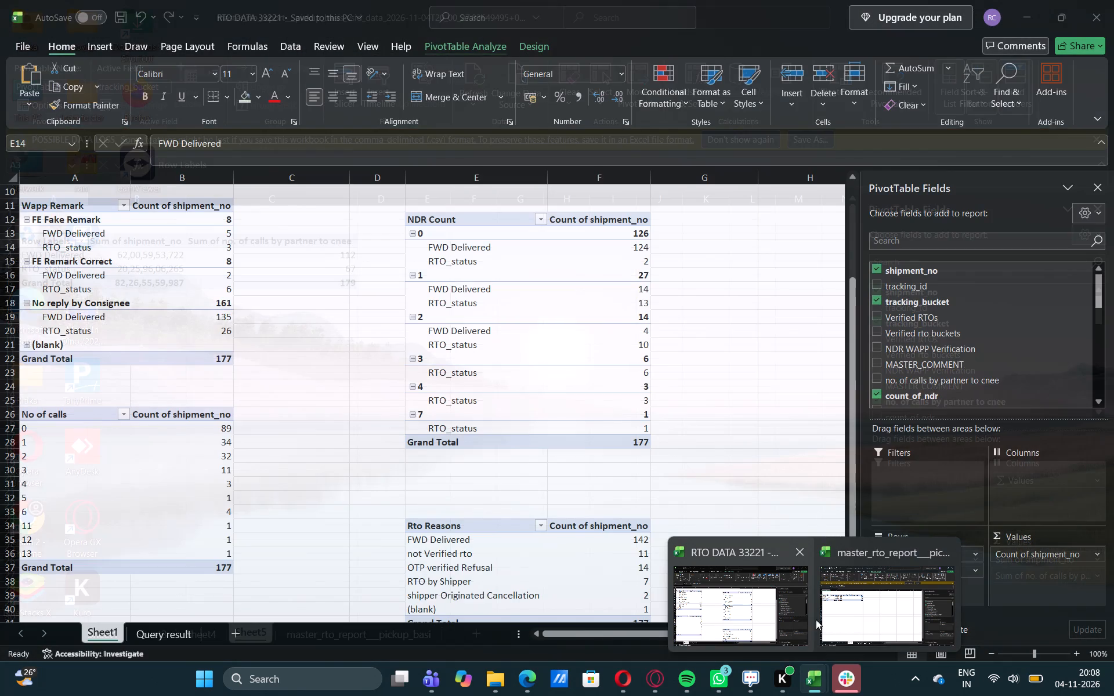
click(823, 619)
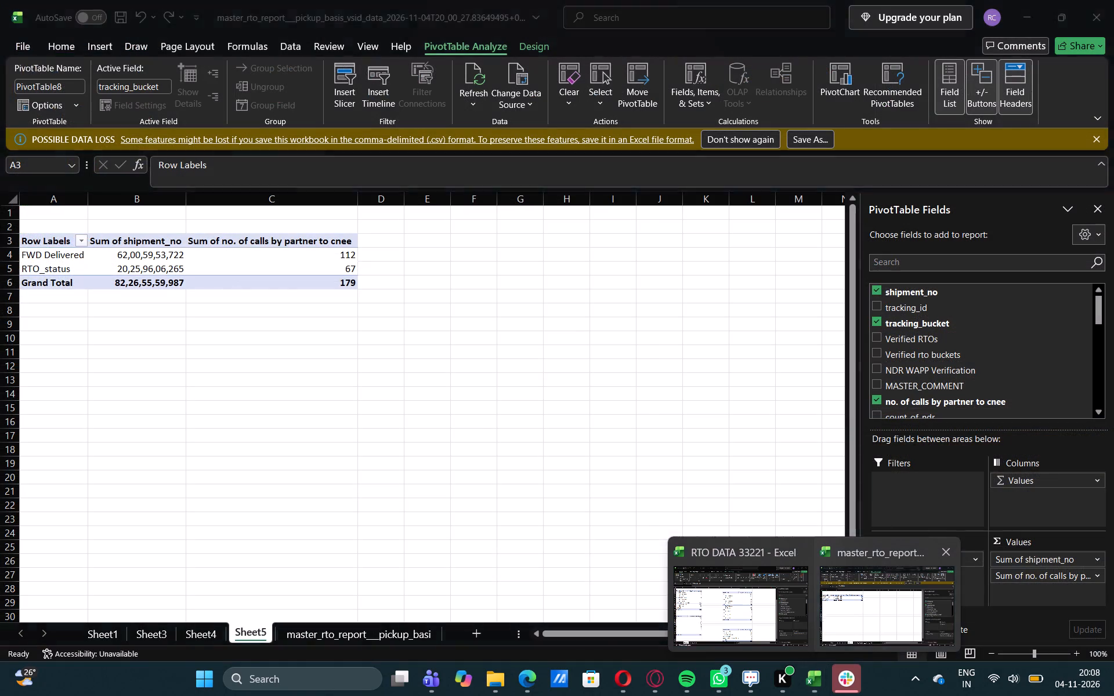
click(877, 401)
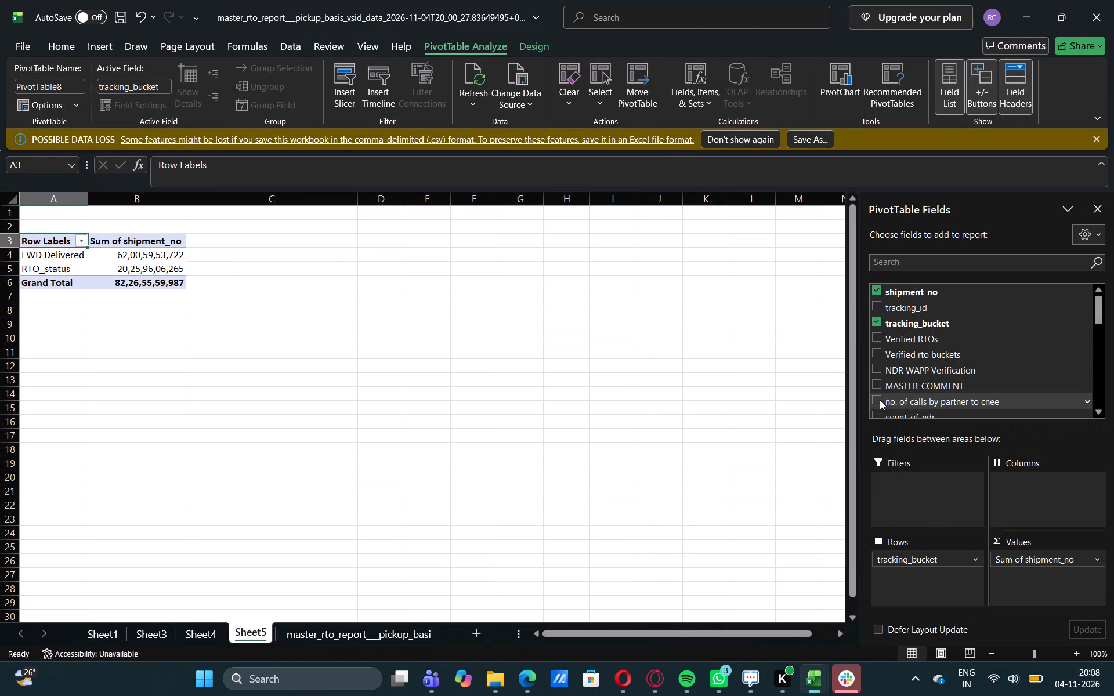
Add count_of_ndr as a row field under tracking_bucket in Sheet5's pivot table.
drag(1099, 309, 1099, 318)
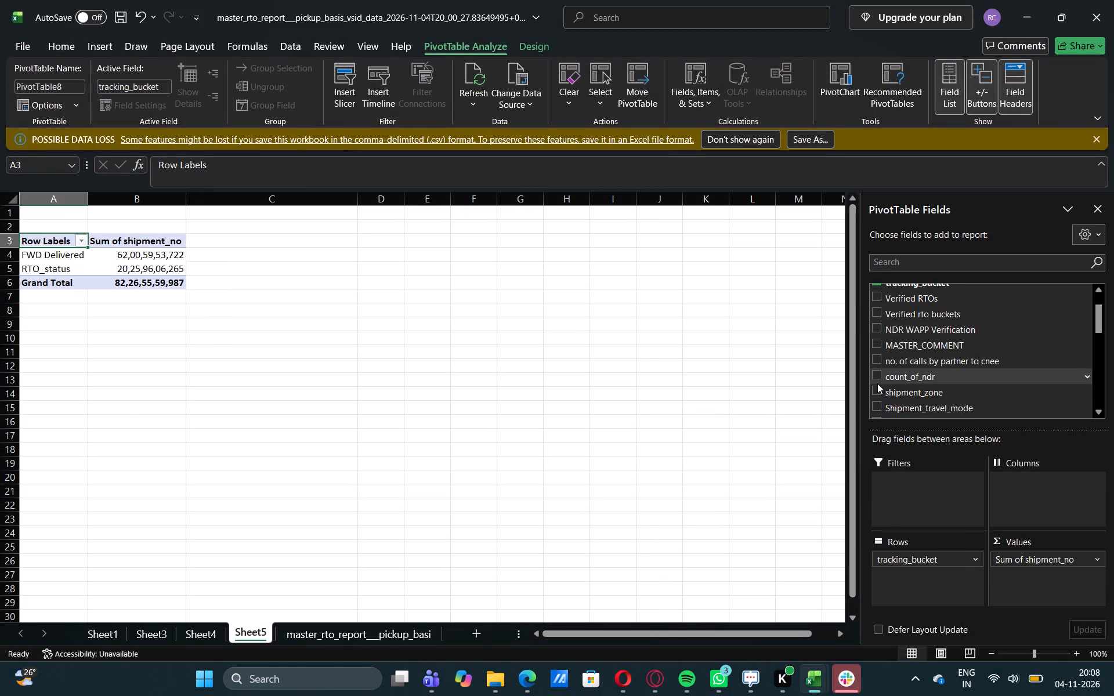
click(880, 374)
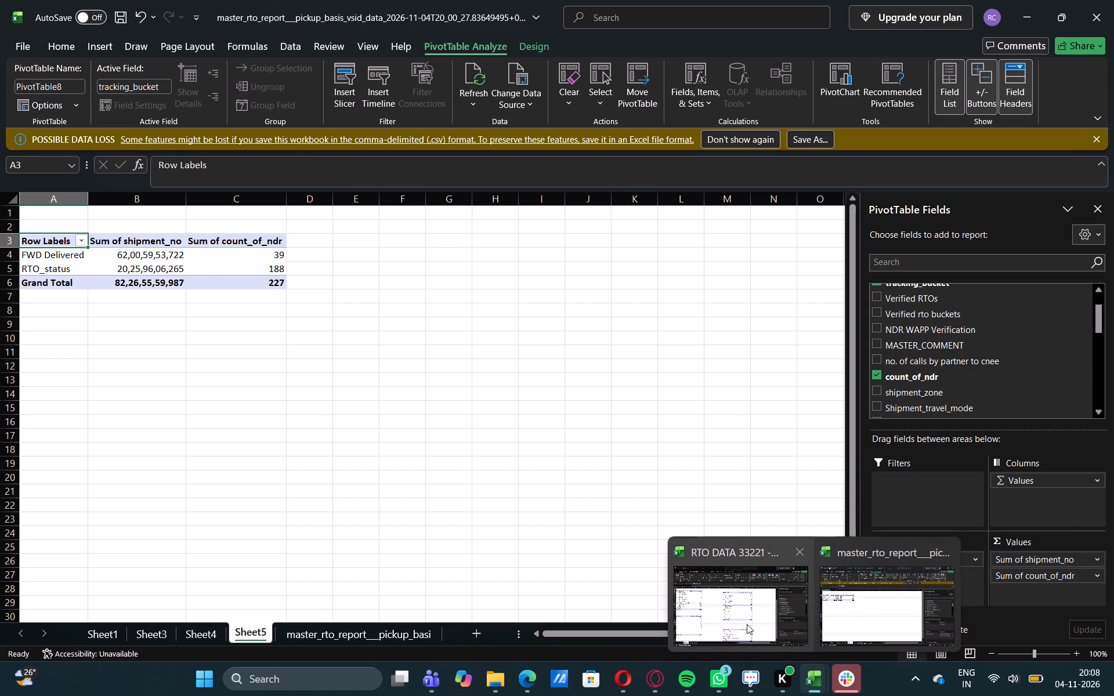
click(852, 619)
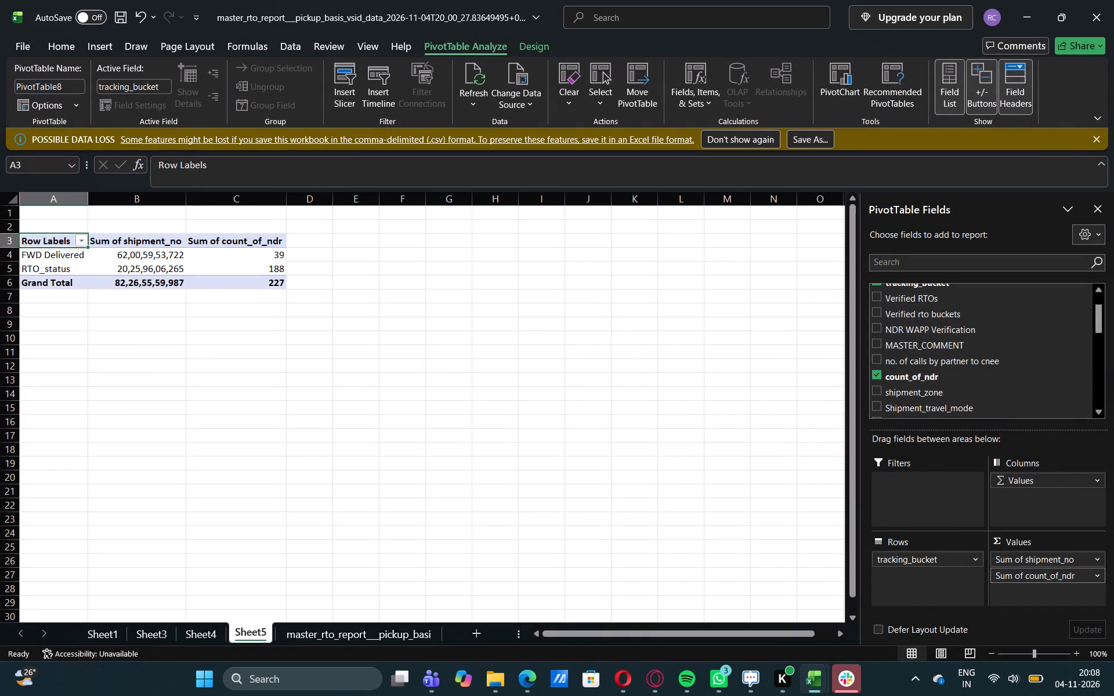
drag(1019, 580, 910, 574)
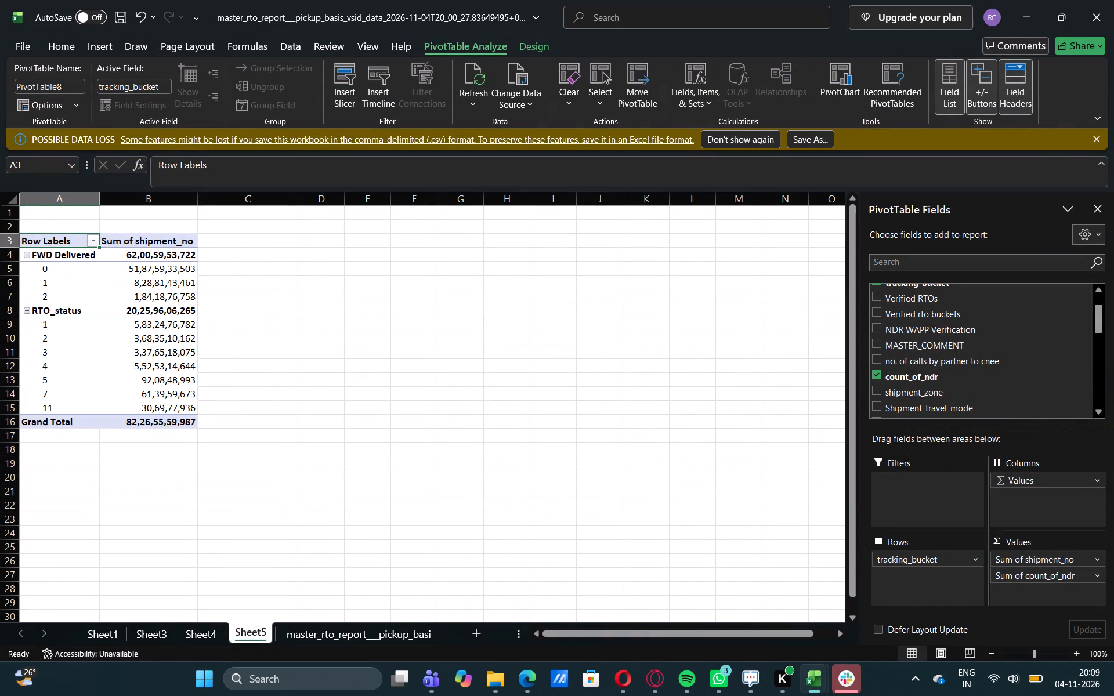
Summarize the shipment_no values by Count in Sheet5's pivot table.
click(1083, 562)
click(1051, 539)
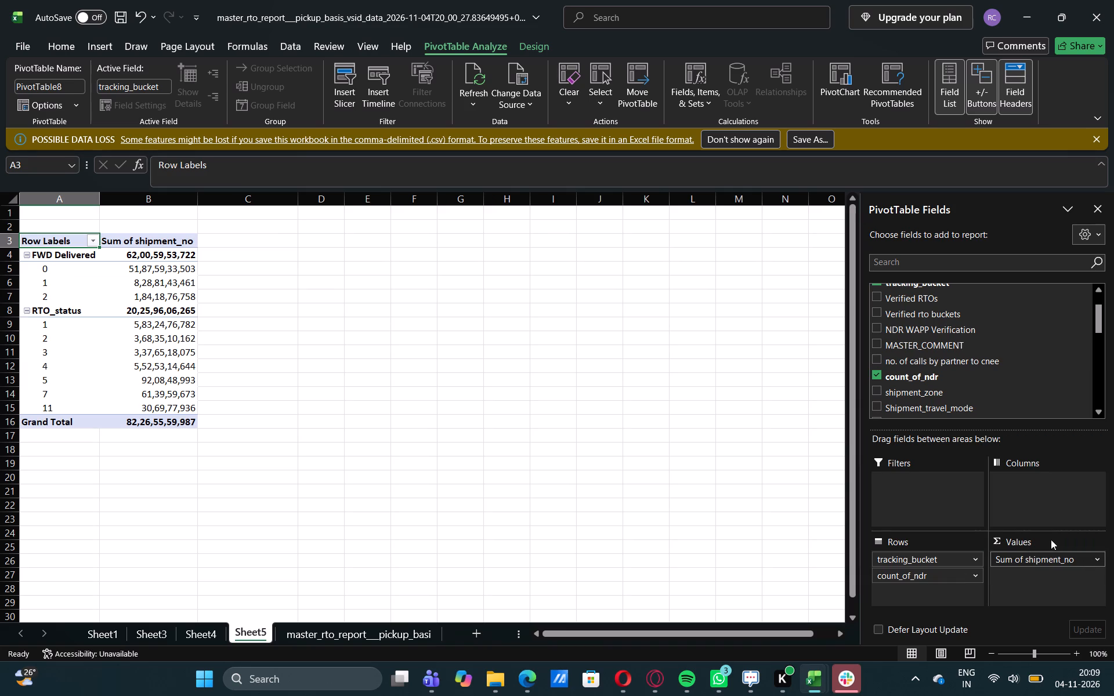
click(466, 321)
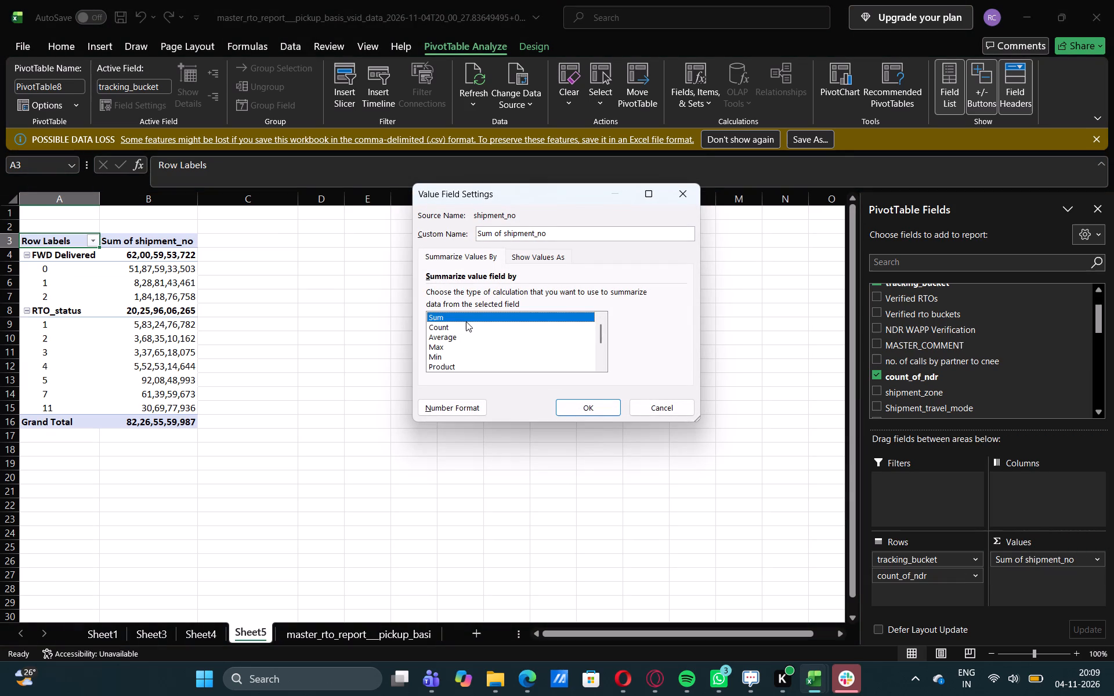
click(440, 330)
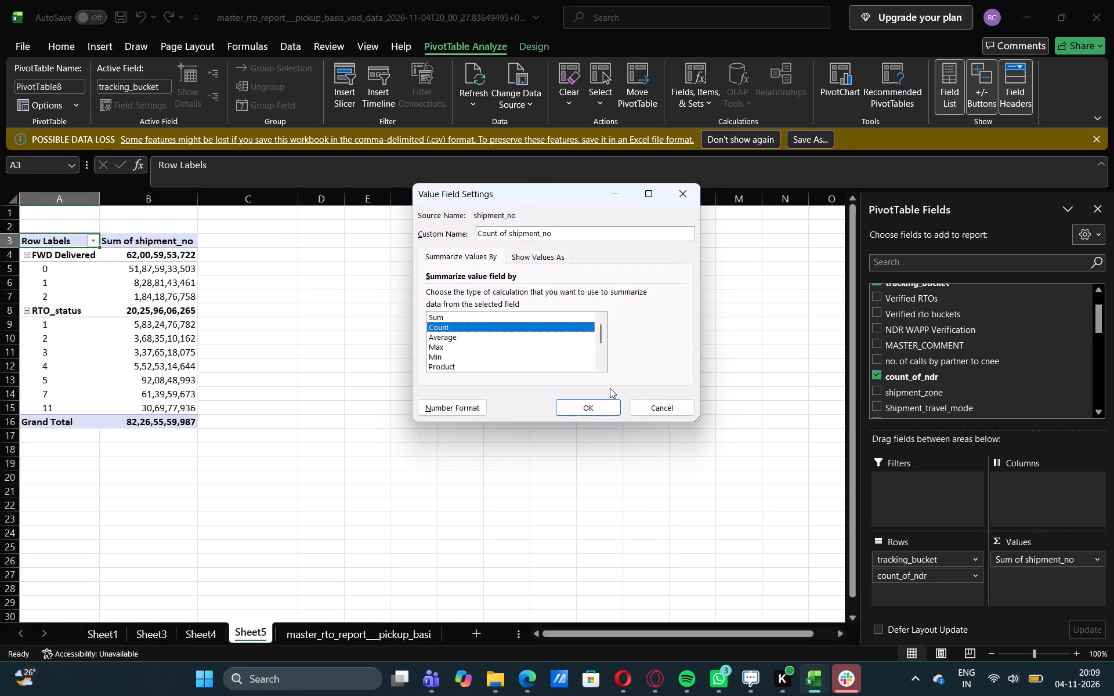
click(601, 410)
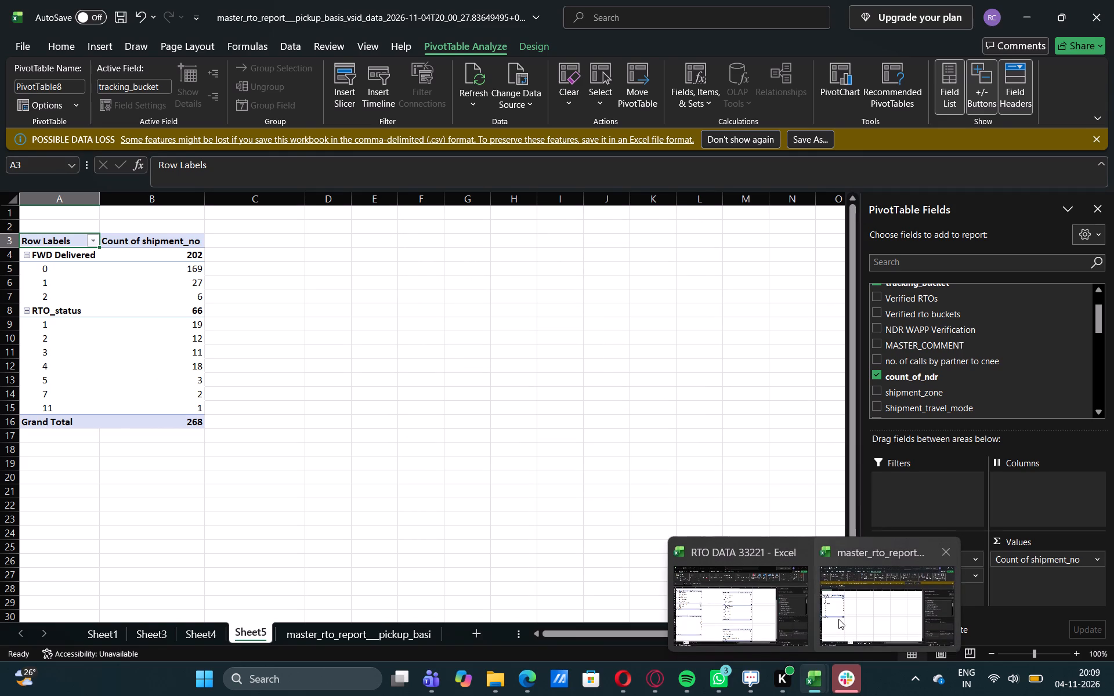
Check the NDR Count layout in RTO DATA 33221 and place count_of_ndr above tracking_bucket in the rows of Sheet5's pivot table.
click(762, 601)
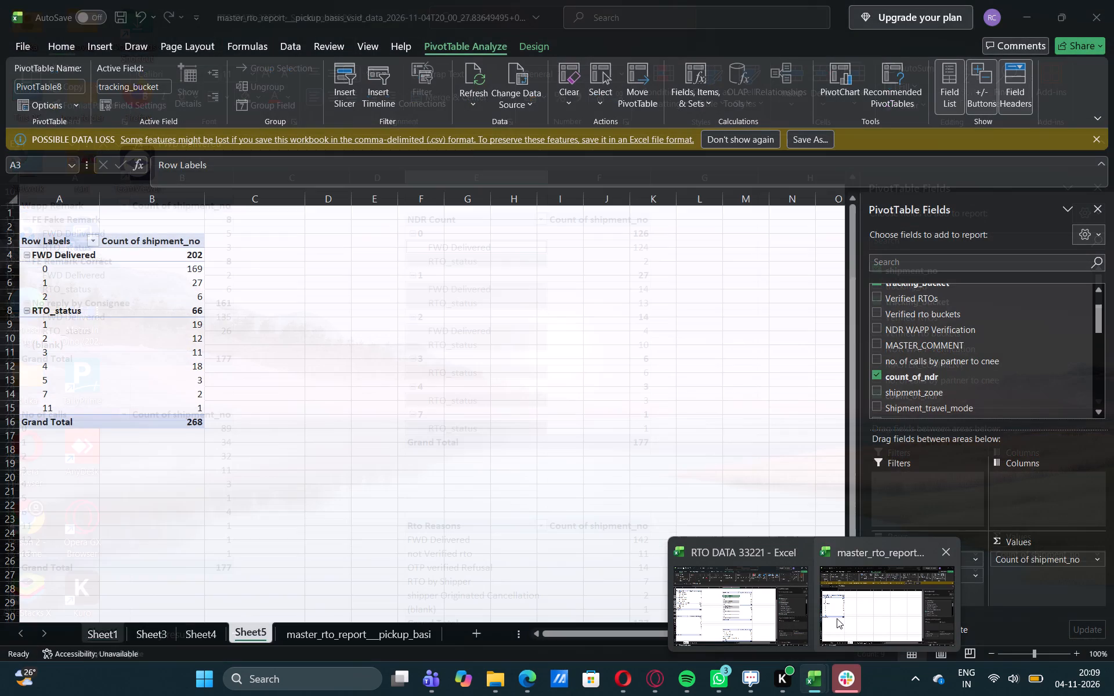
click(837, 618)
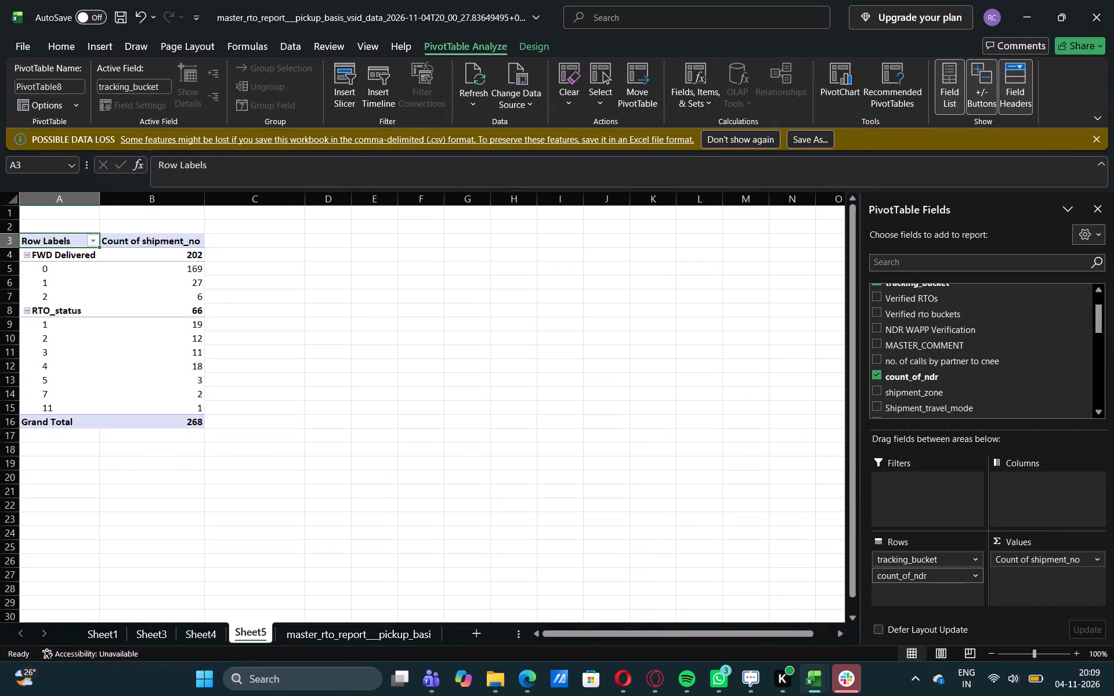
drag(905, 578, 904, 561)
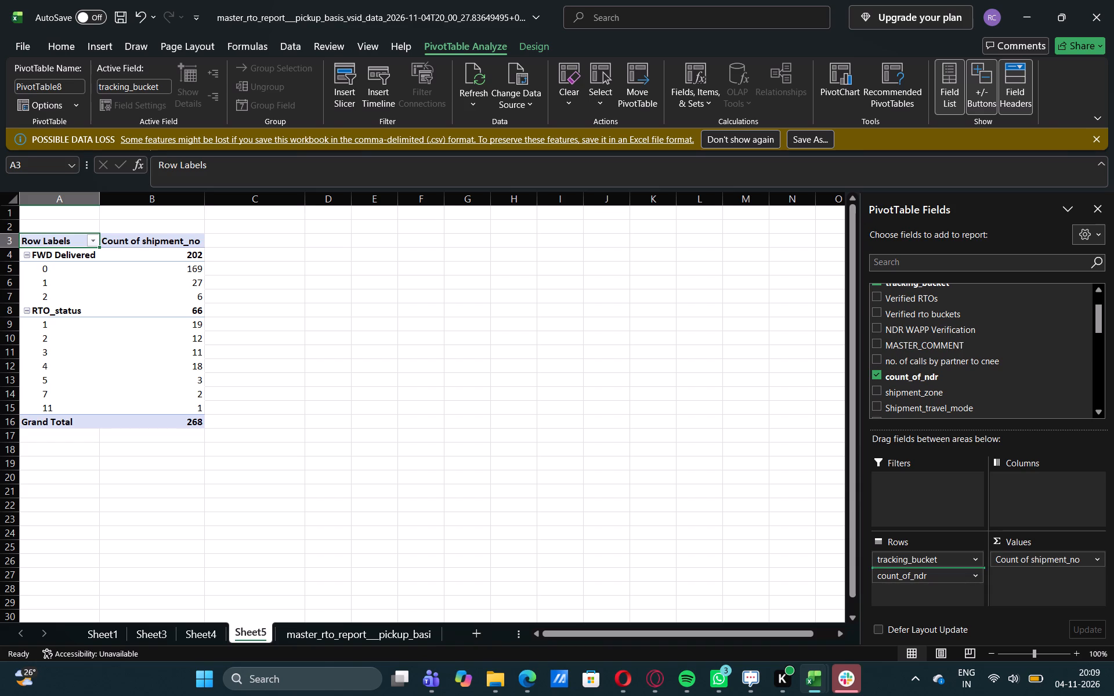
drag(911, 560, 911, 579)
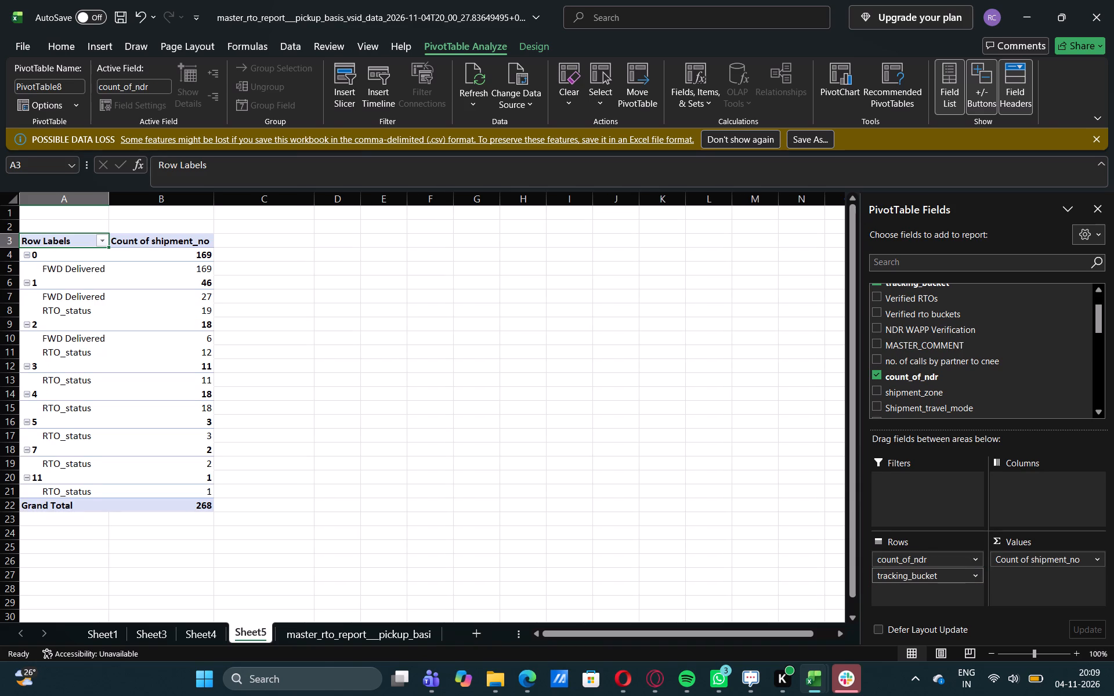
click(421, 470)
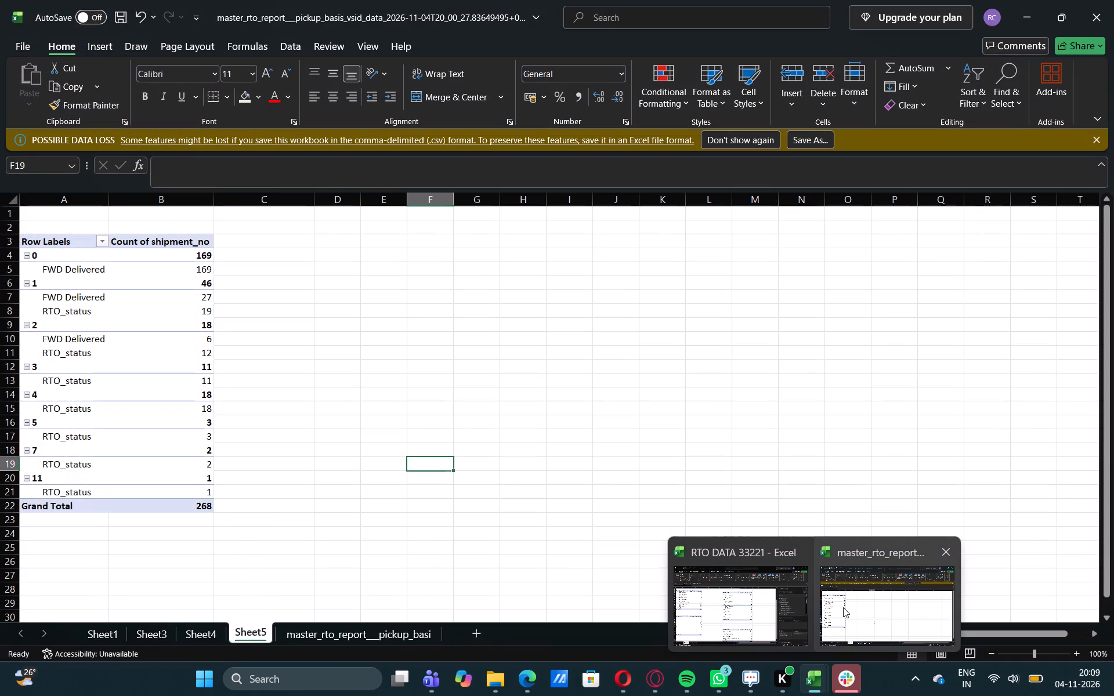
click(848, 607)
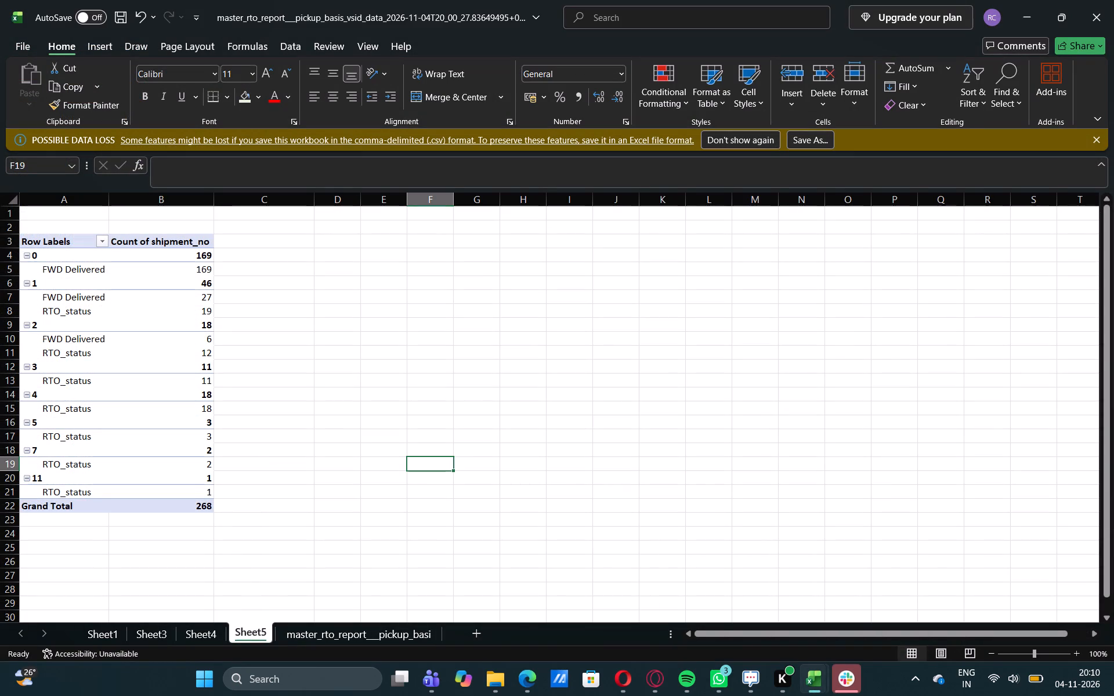
Rename the row label header of Sheet5's pivot table to NDR COUNT.
click(57, 240)
key(BackSpace)
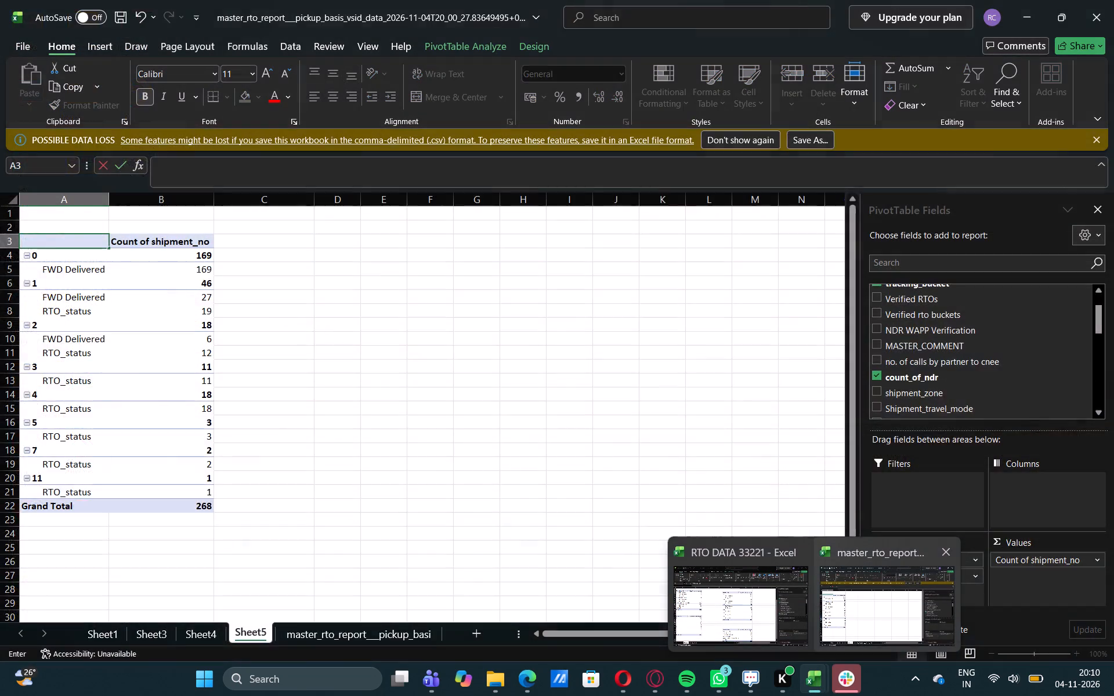
text(NDR COUNT)
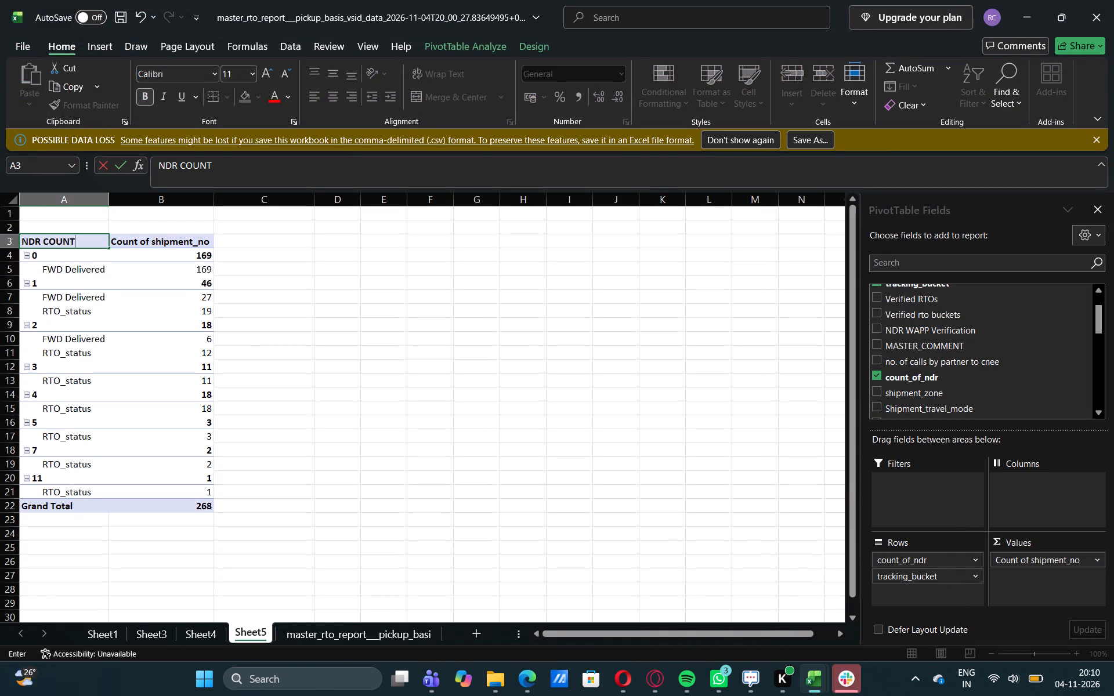
click(289, 447)
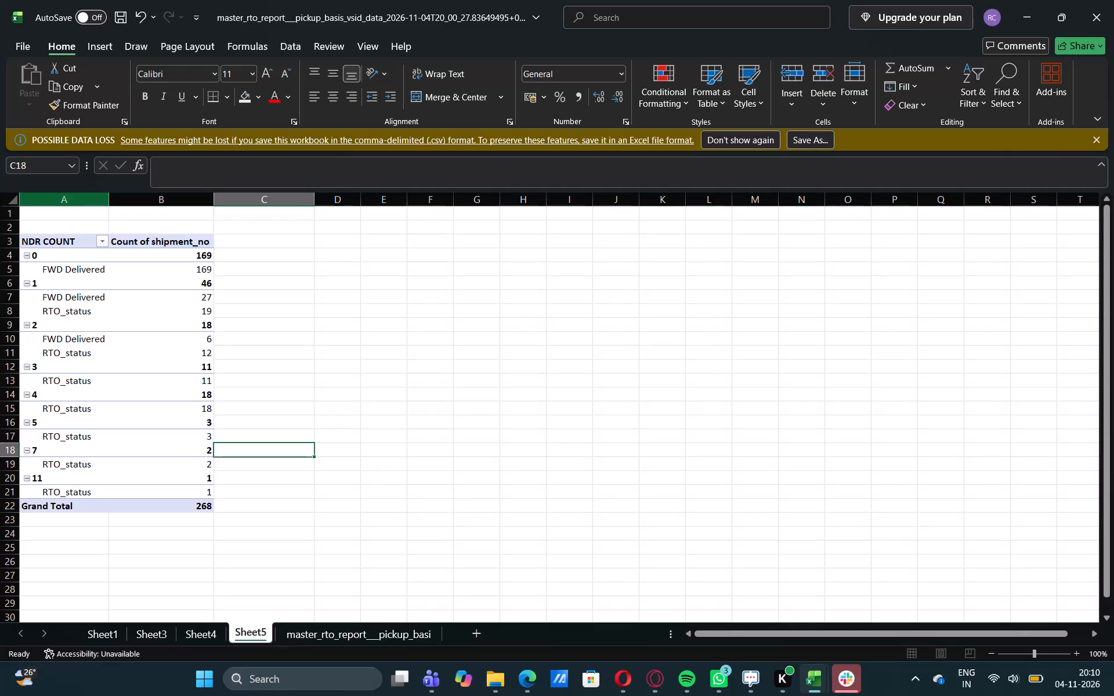
Copy the whole NDR COUNT pivot table from Sheet5 and paste it on Sheet1 starting at cell D3.
click(34, 243)
drag(34, 243, 175, 512)
key(ctrl+c)
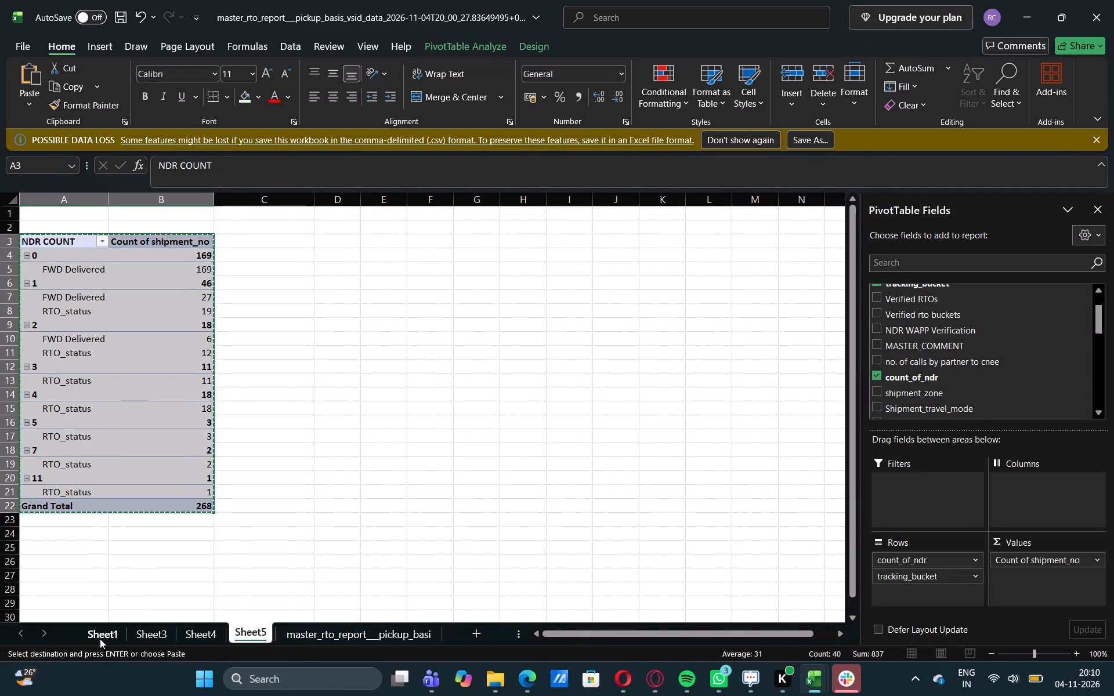
click(100, 639)
key(ctrl+v)
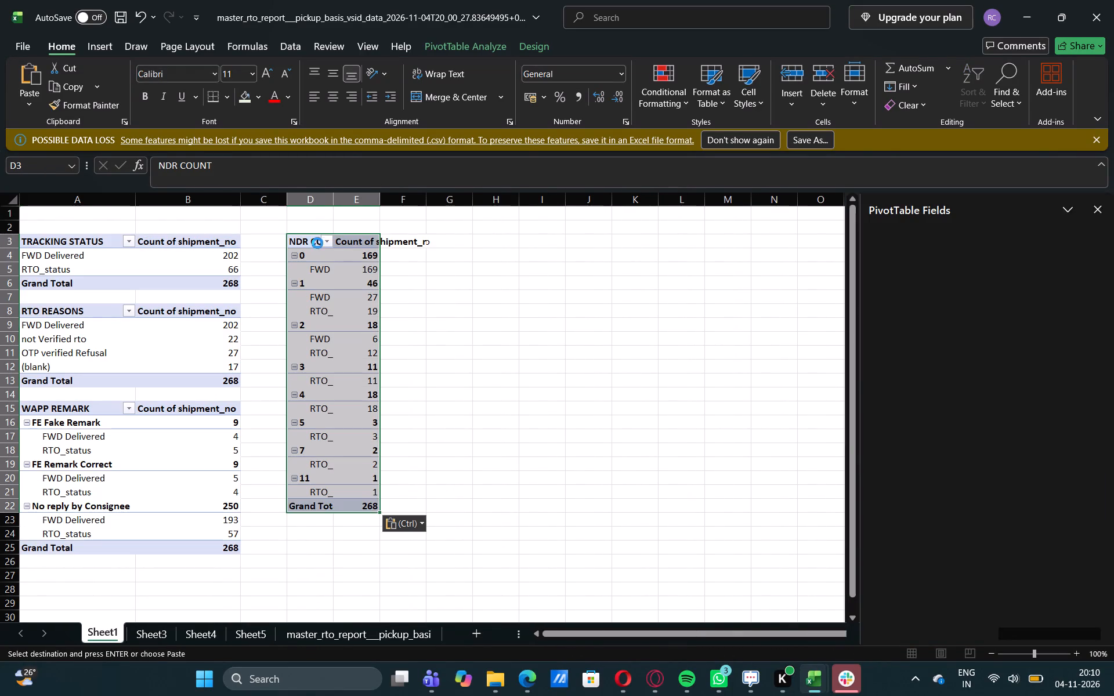
click(469, 295)
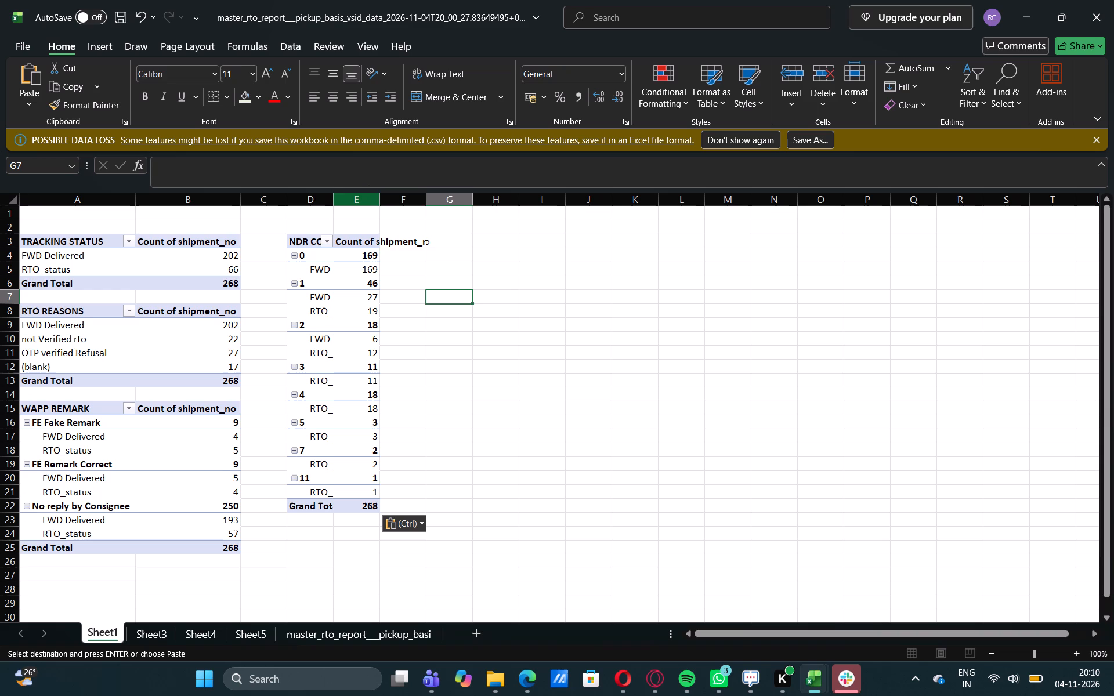
Widen columns D and E on Sheet1 so the NDR COUNT row labels and the Count of shipment_no header fit.
drag(331, 193, 415, 199)
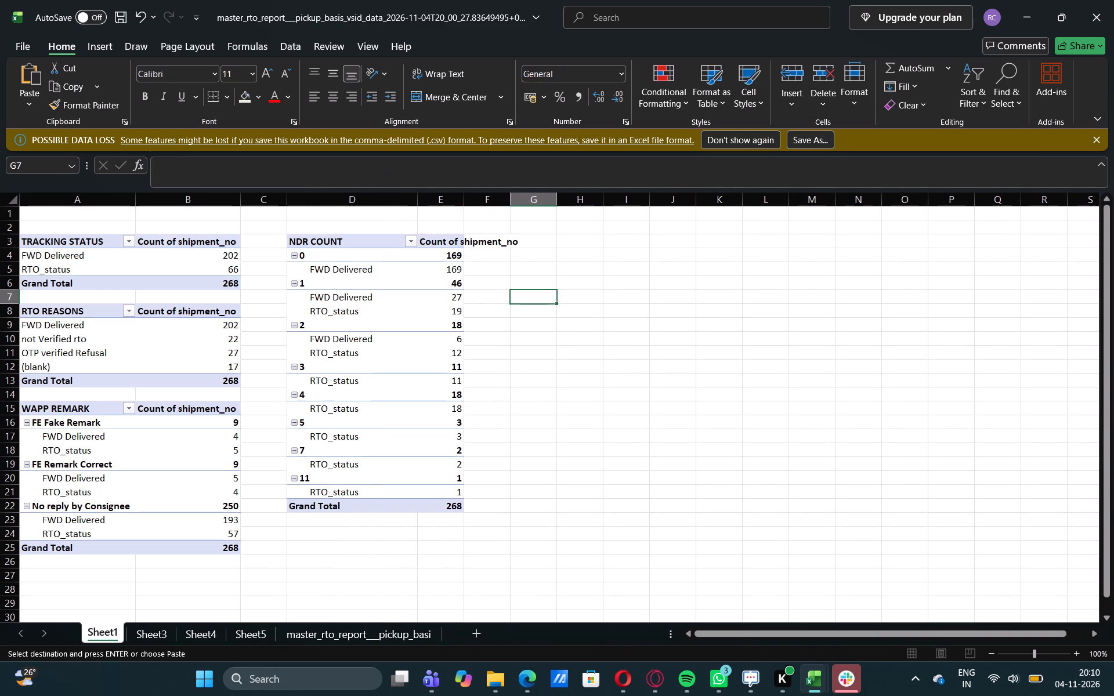
drag(464, 194, 524, 204)
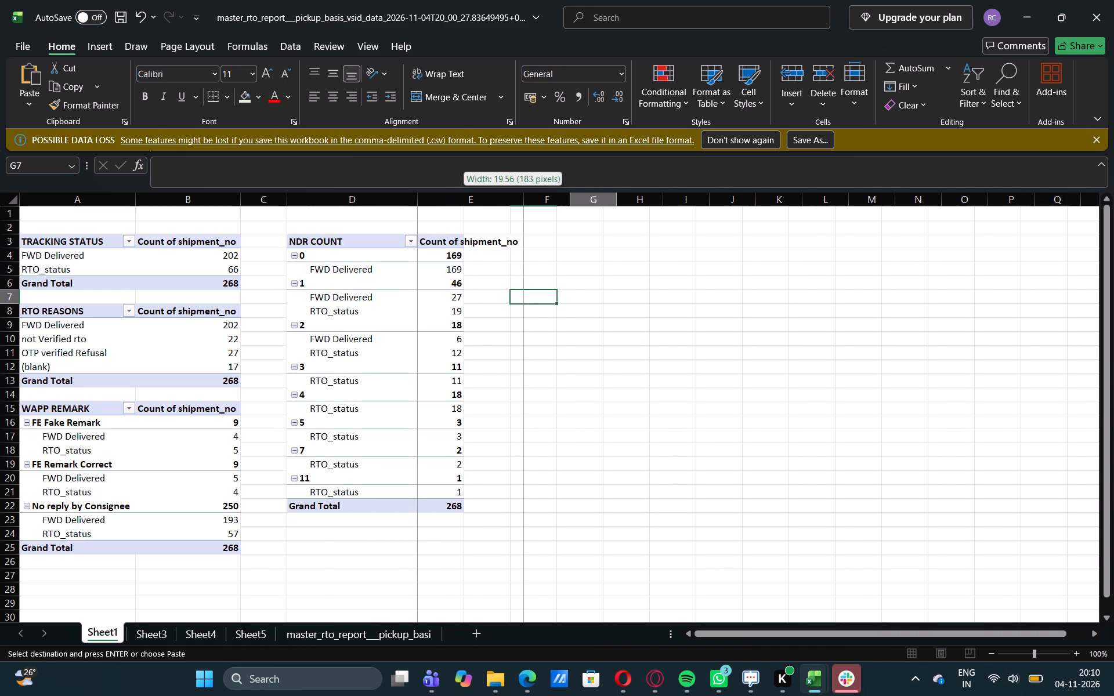
drag(524, 204, 522, 205)
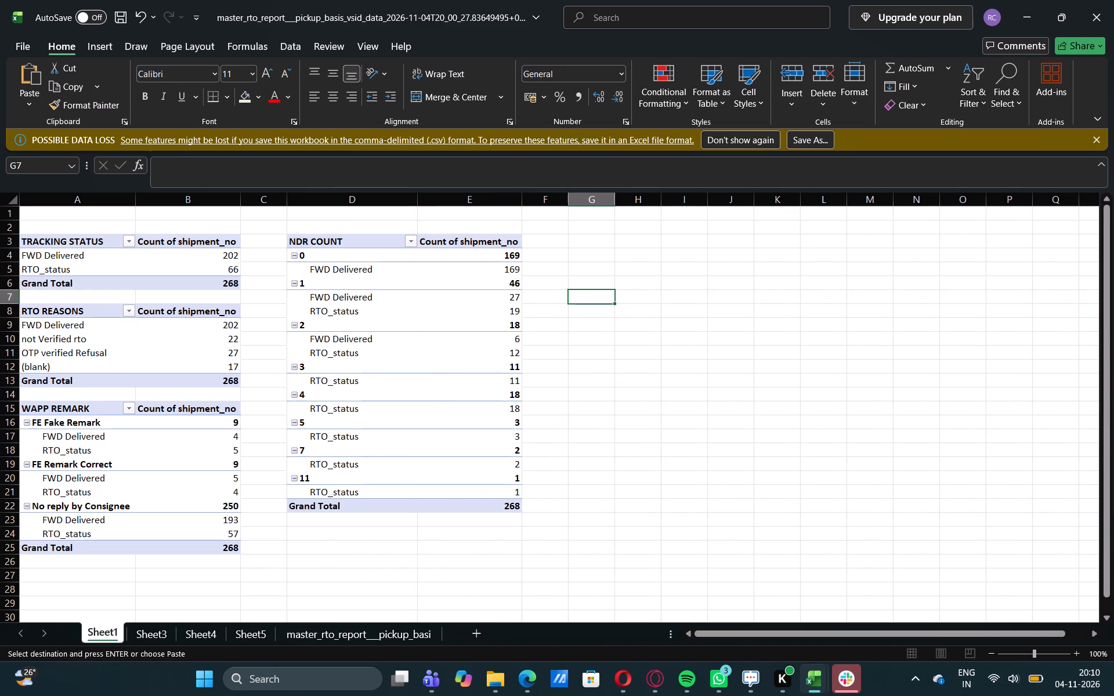
click(360, 567)
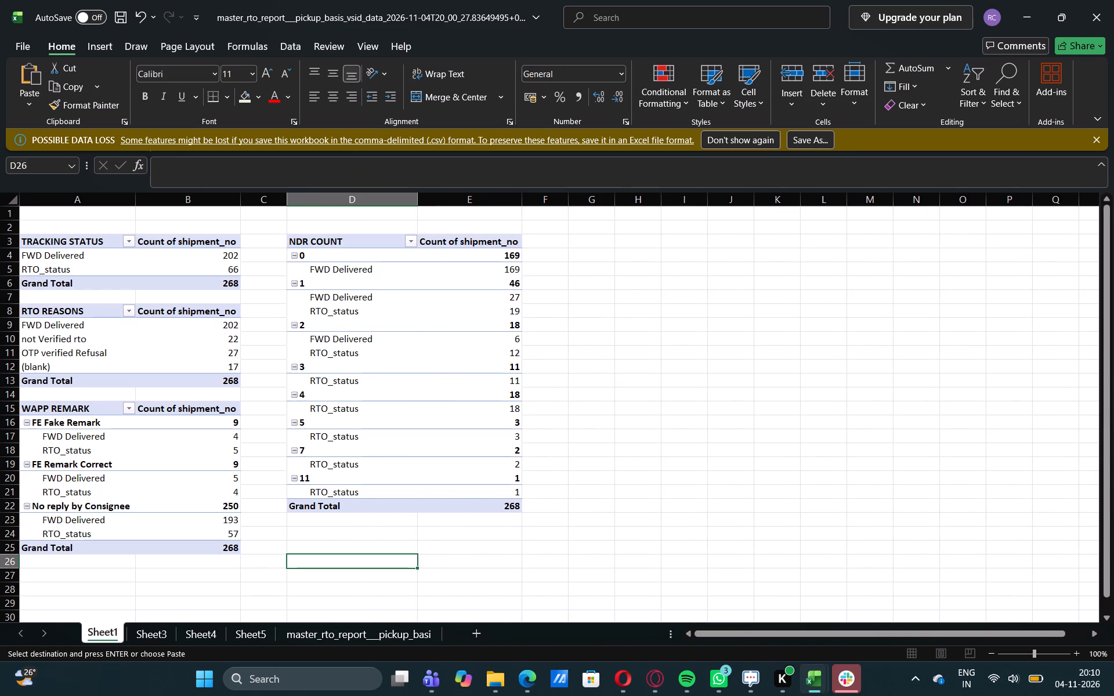
click(314, 539)
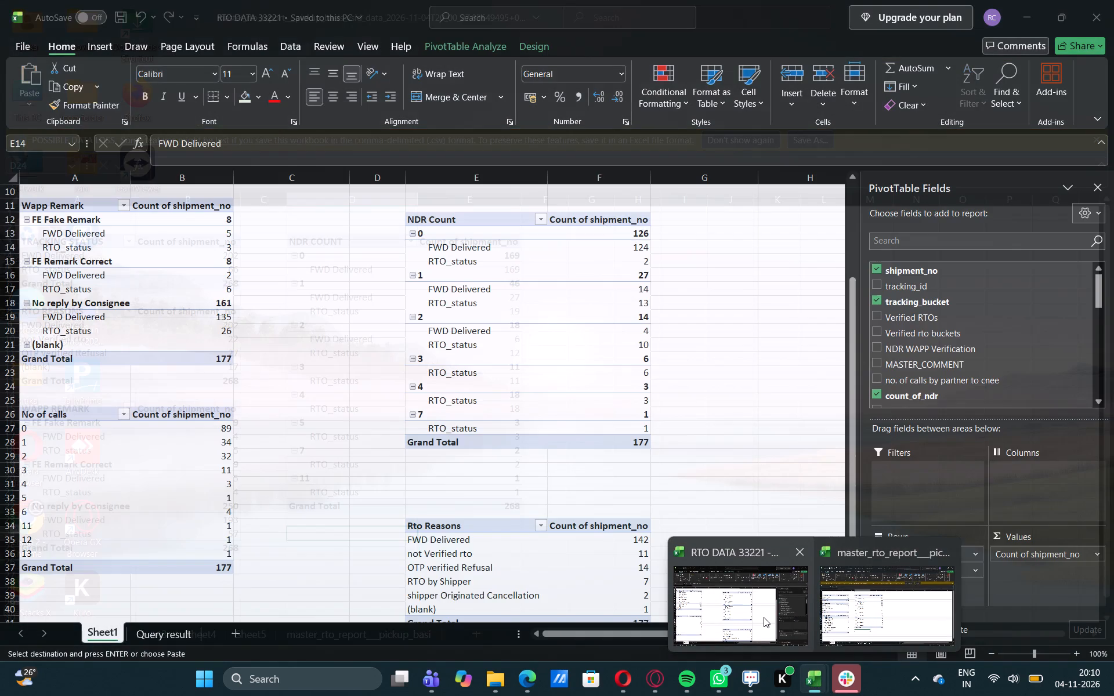
Check the No of calls pivot table's fields in RTO DATA 33221 and insert a pivot table from the master report data on a new worksheet.
click(764, 617)
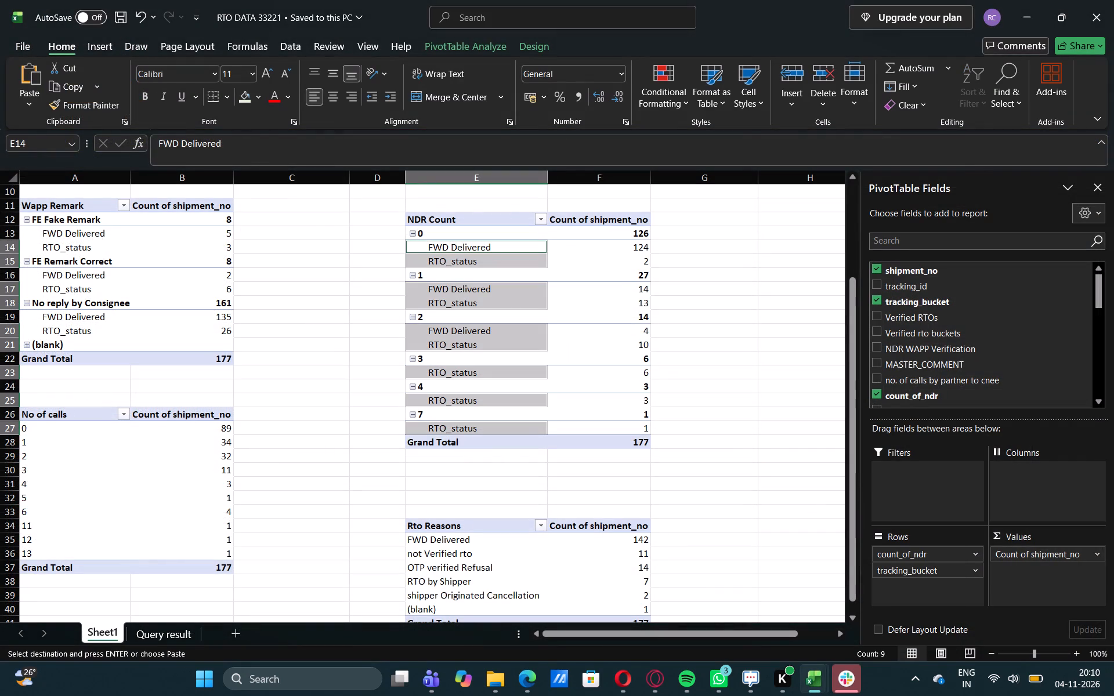
click(38, 414)
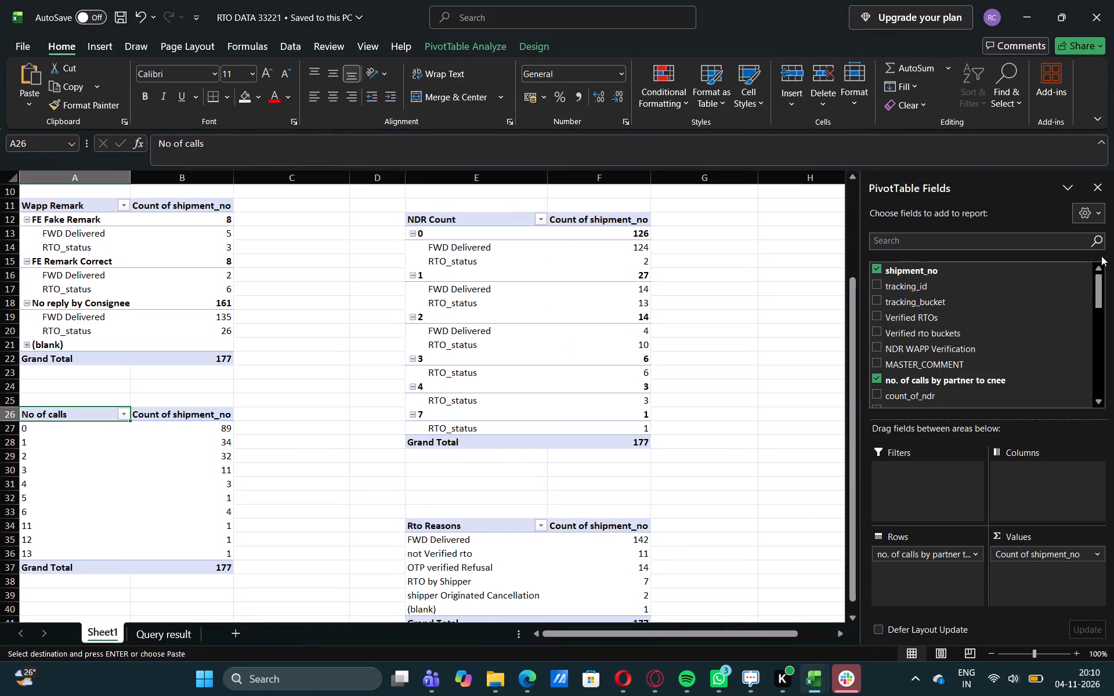
drag(1100, 274, 1099, 325)
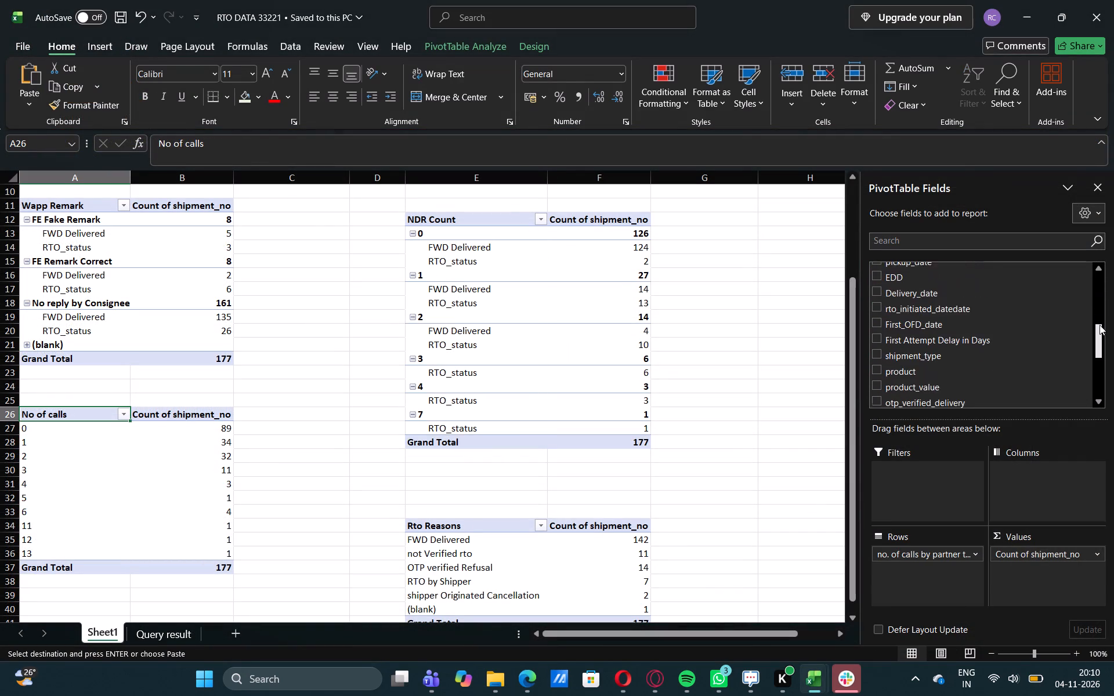
drag(1099, 325, 1094, 244)
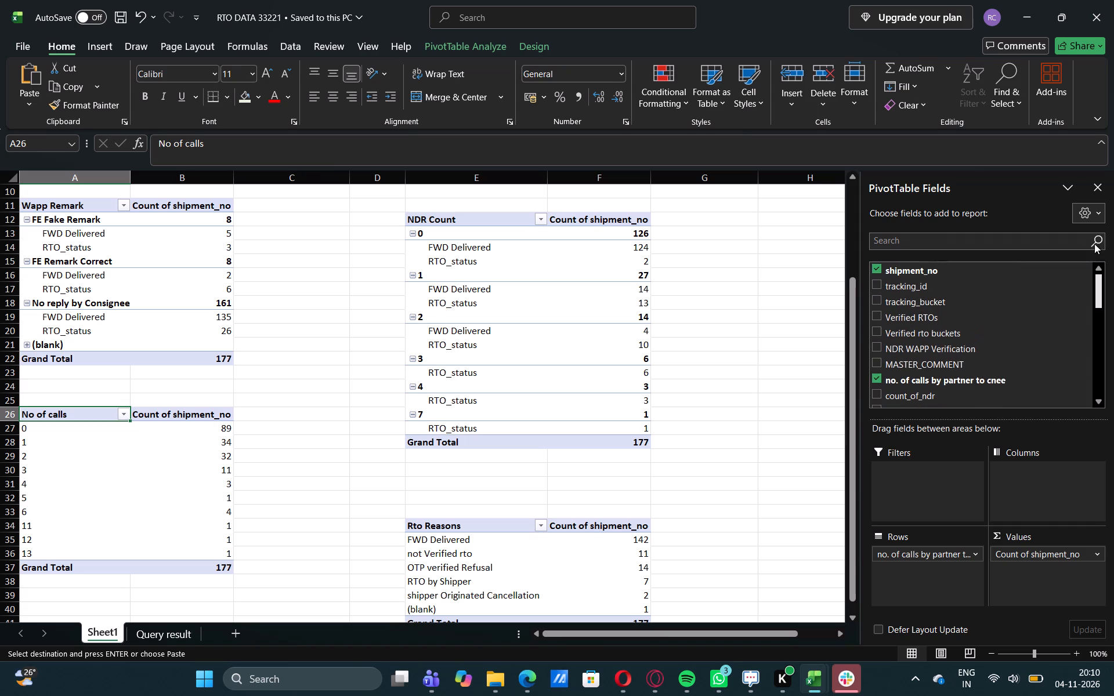
drag(1094, 244, 1094, 235)
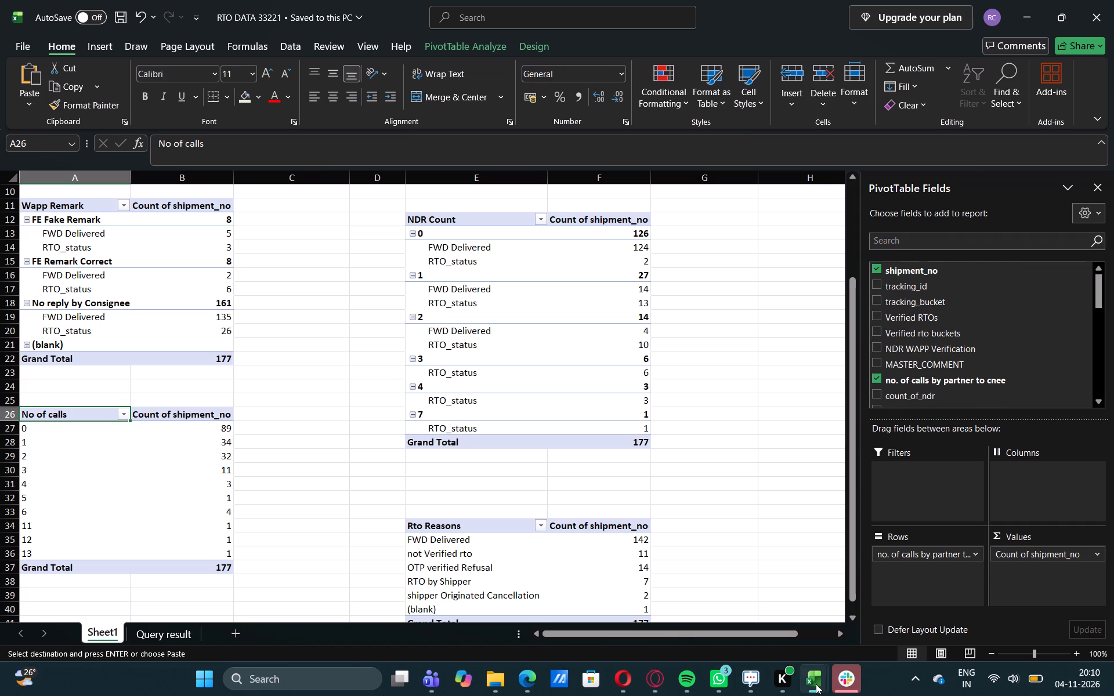
click(816, 684)
click(848, 608)
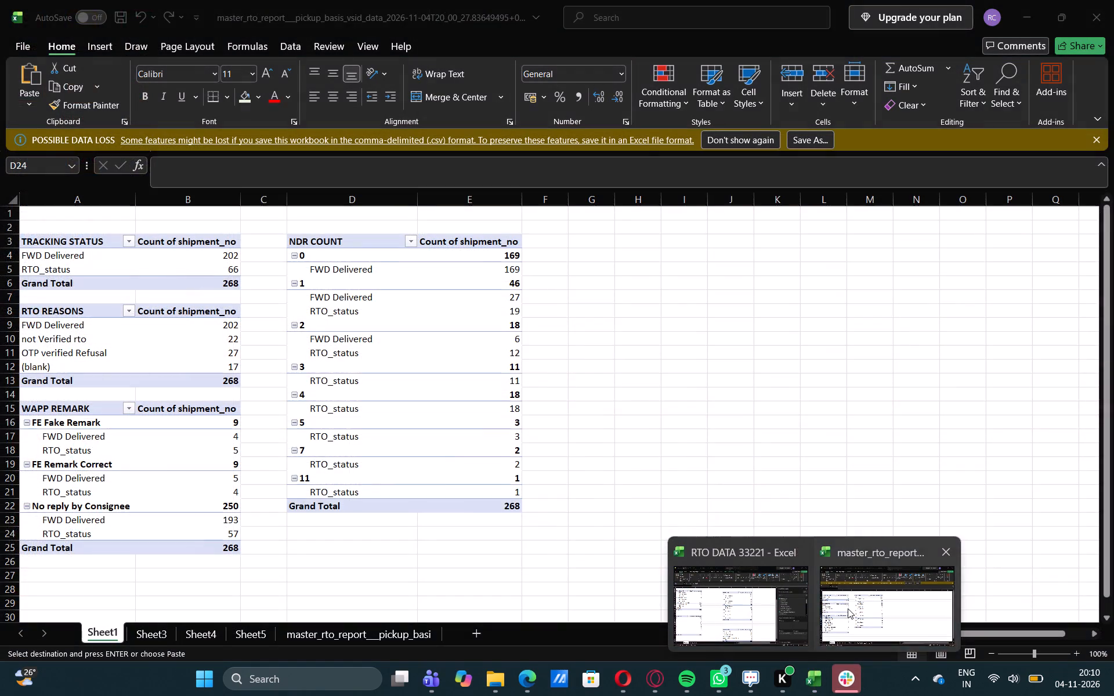
click(382, 637)
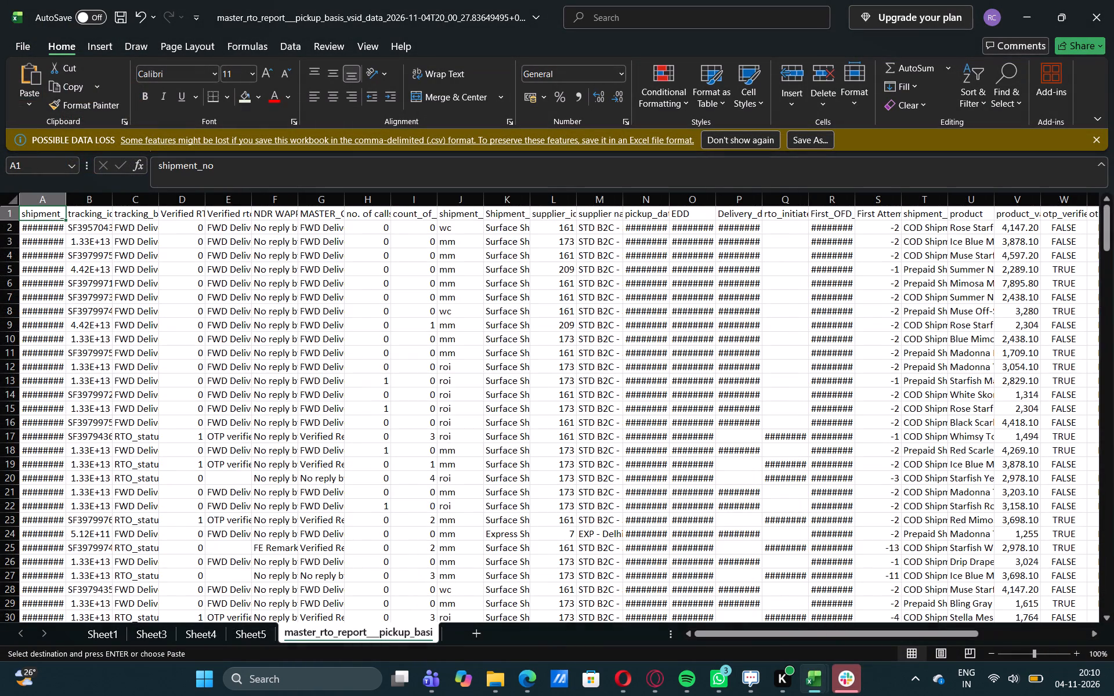
click(95, 45)
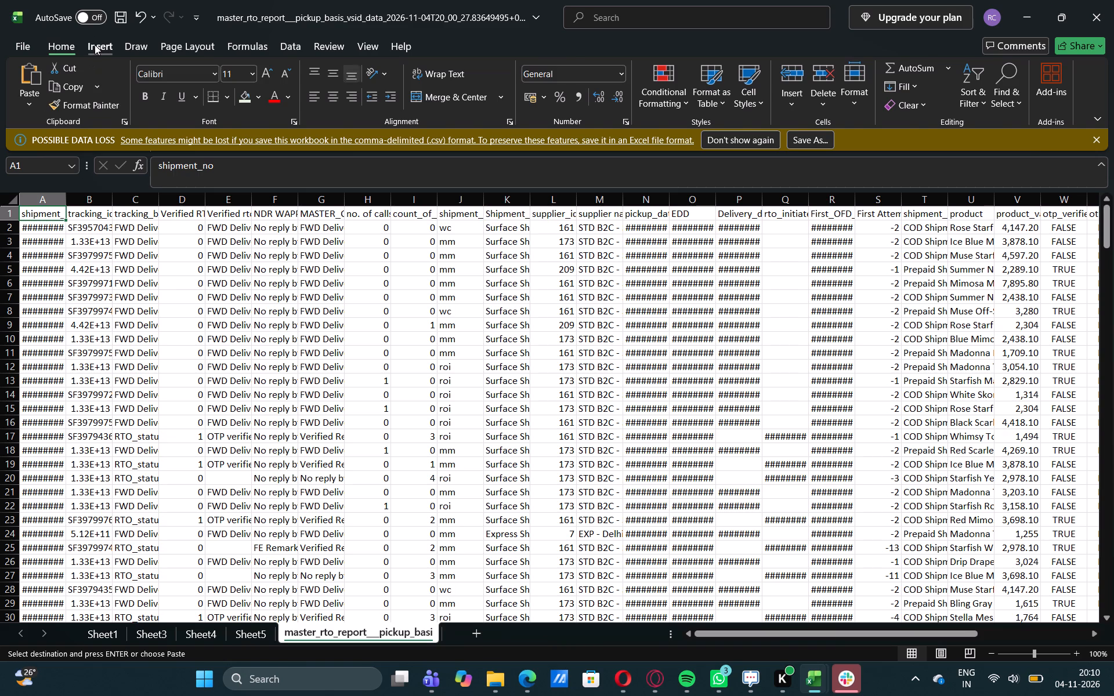
click(35, 96)
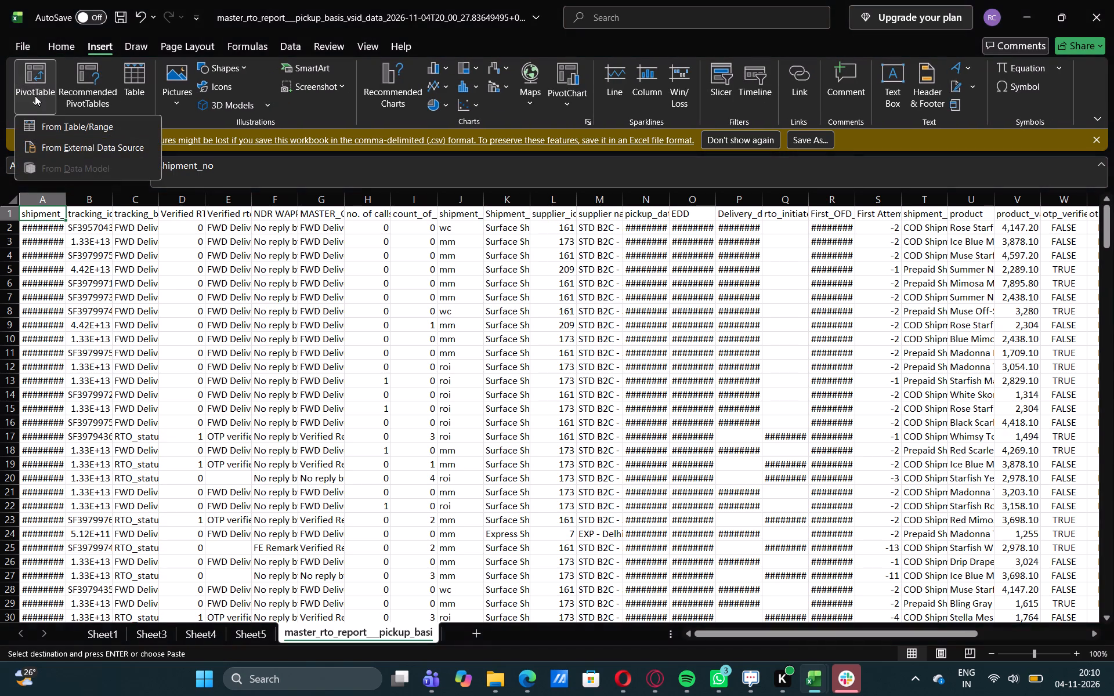
click(50, 126)
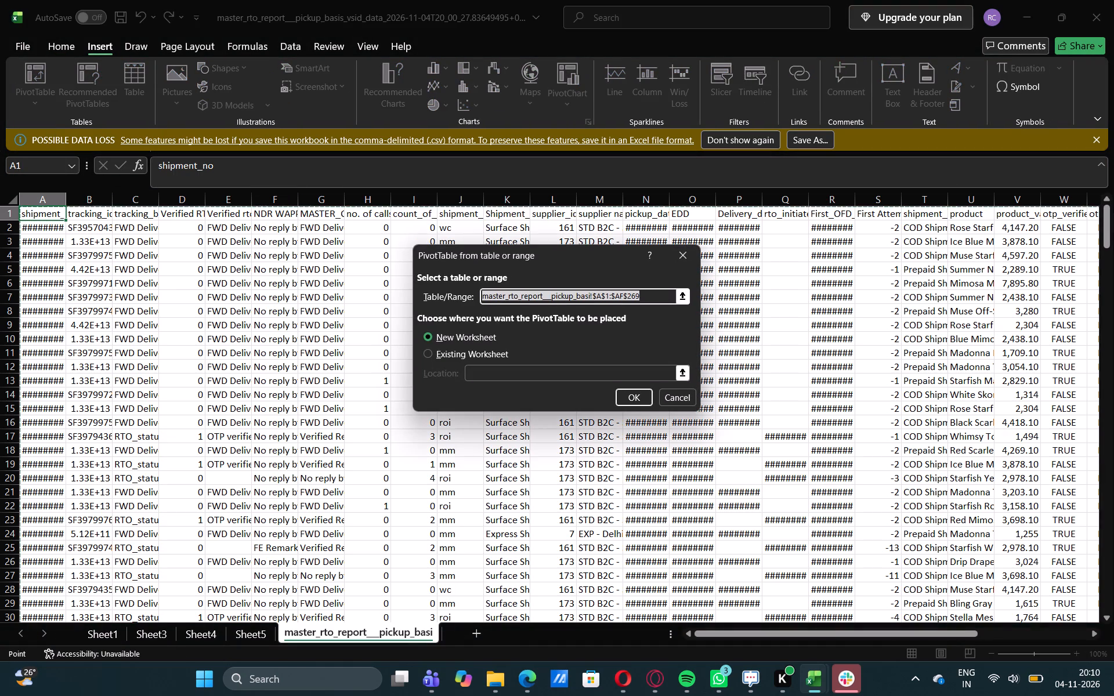
click(628, 403)
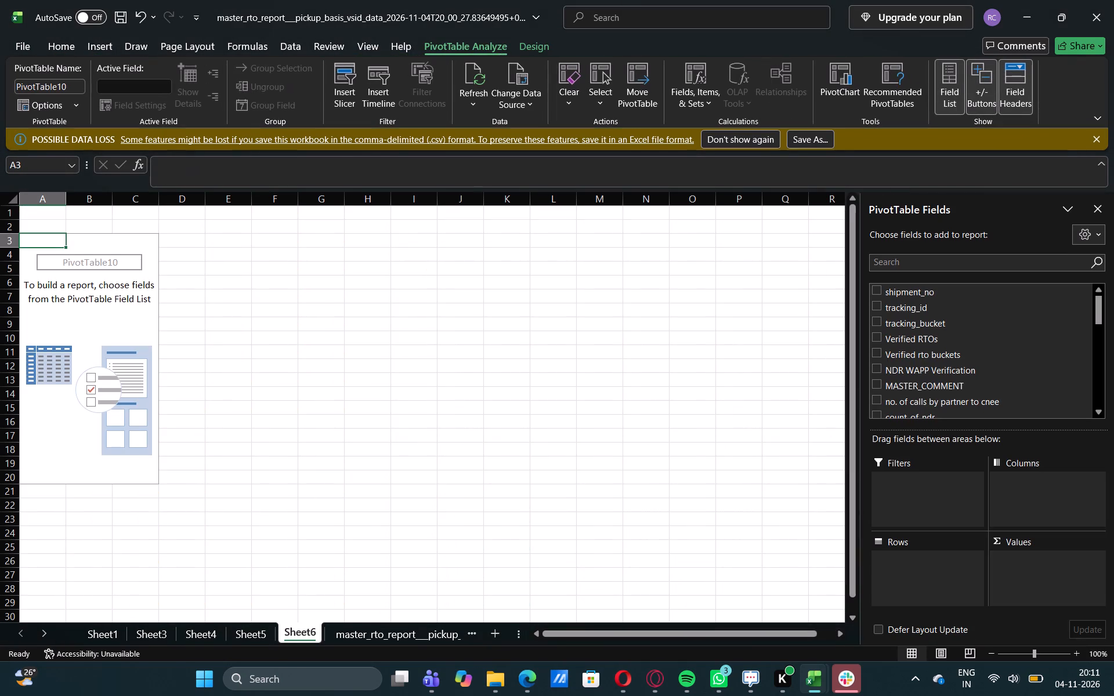
Add shipment_no as values and no. of calls by partner to cnee as rows in Sheet6's pivot table.
click(883, 292)
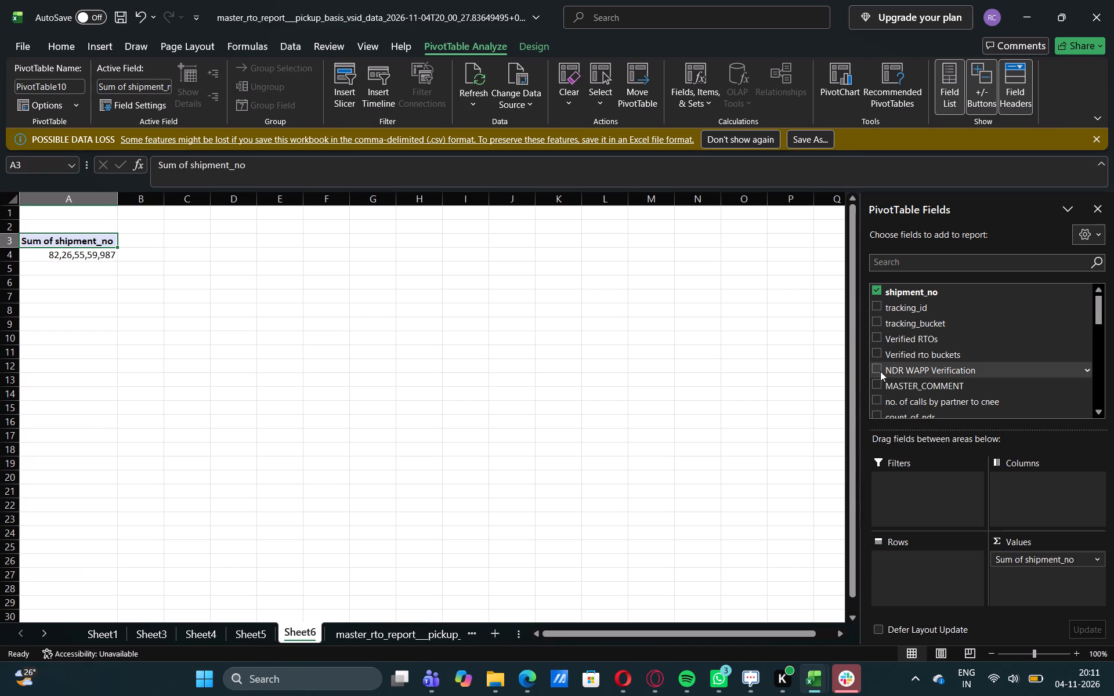
click(878, 397)
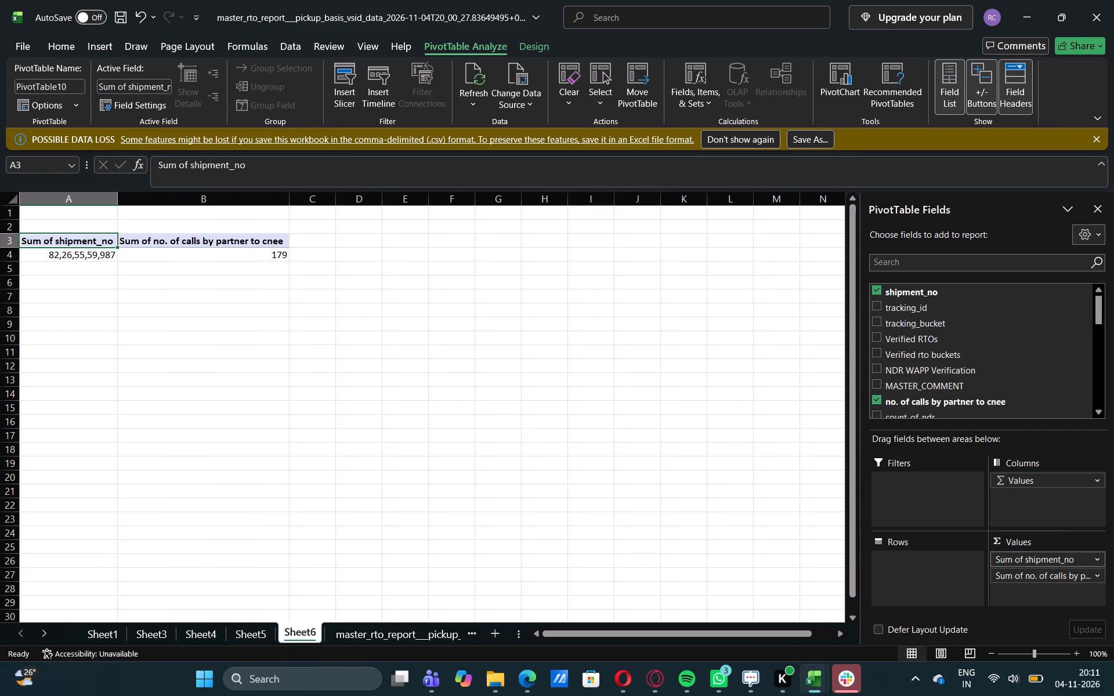
drag(1033, 574, 955, 559)
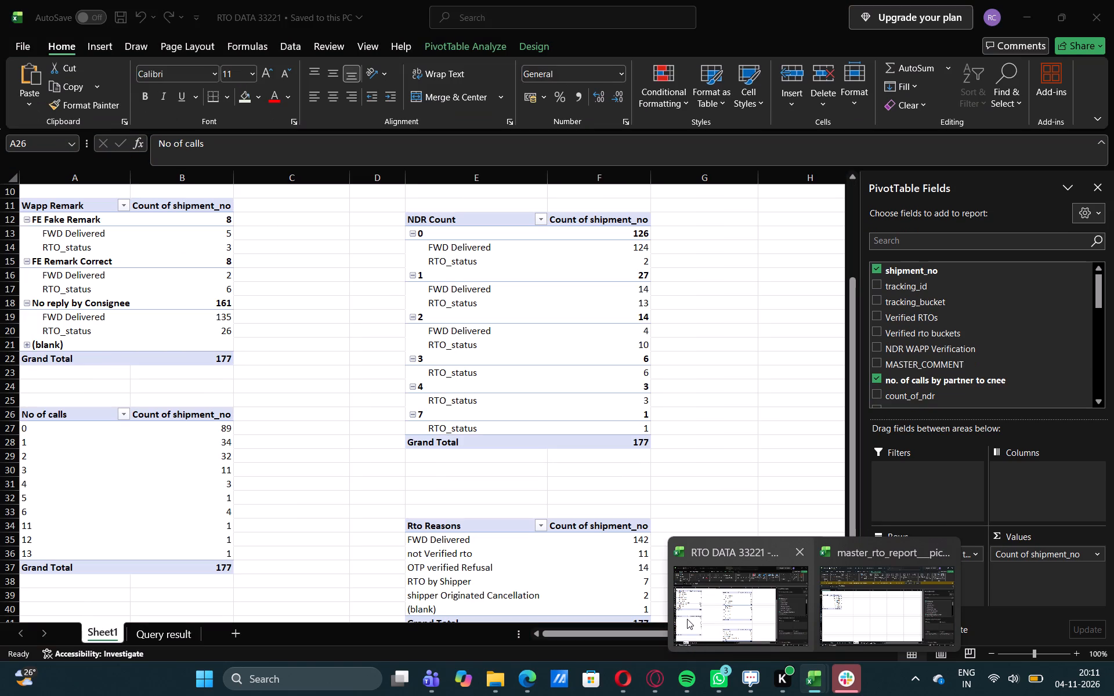
Compare with the No of calls table in RTO DATA 33221 and summarize shipment_no by Count in Sheet6's pivot table.
click(689, 604)
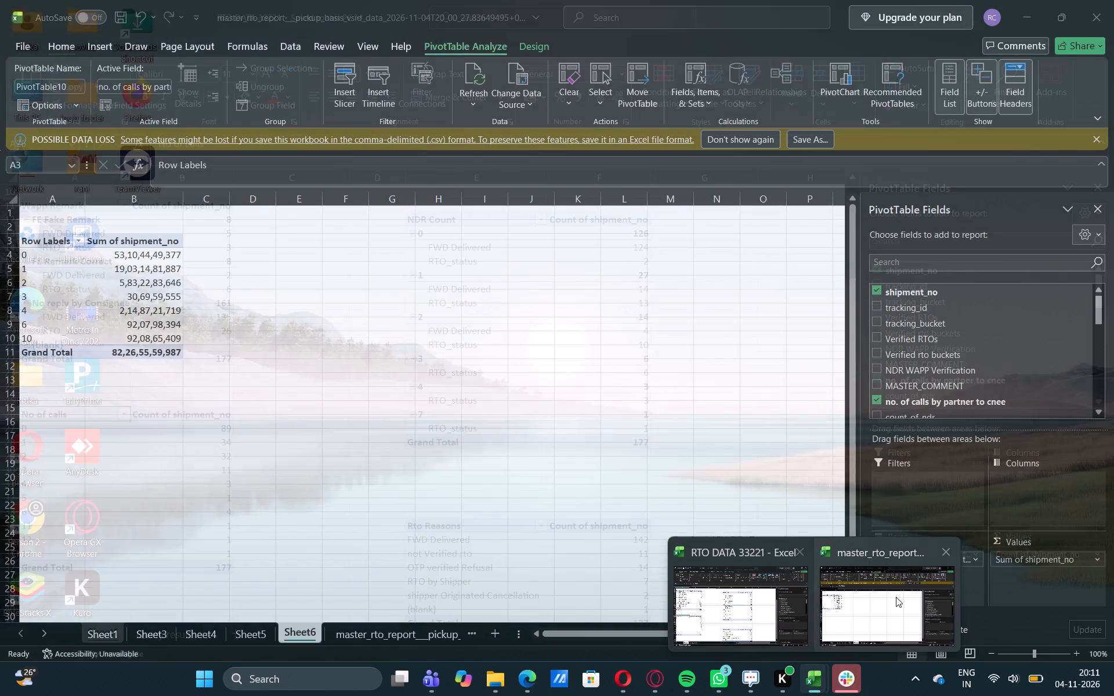
click(896, 597)
click(1056, 561)
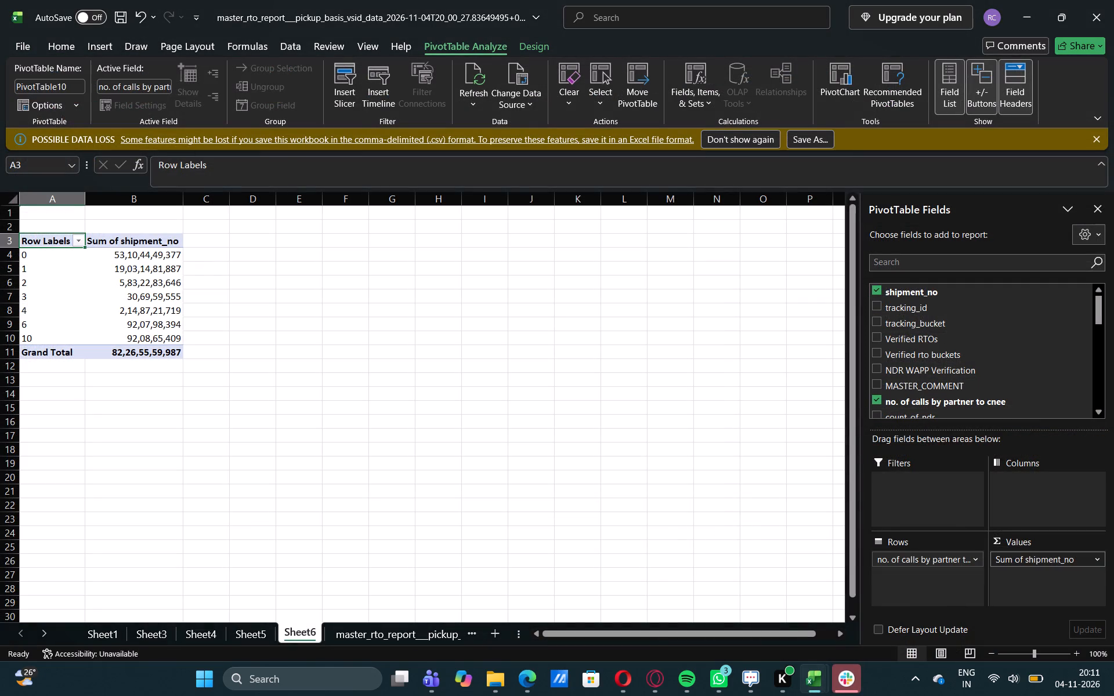
click(1040, 545)
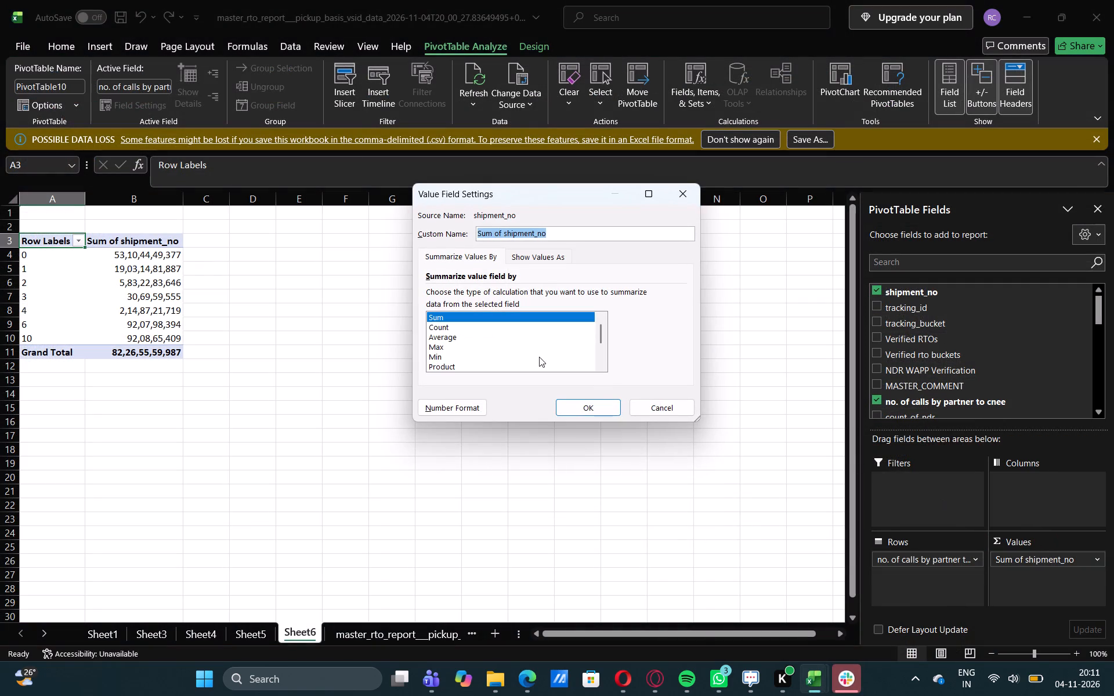
click(456, 328)
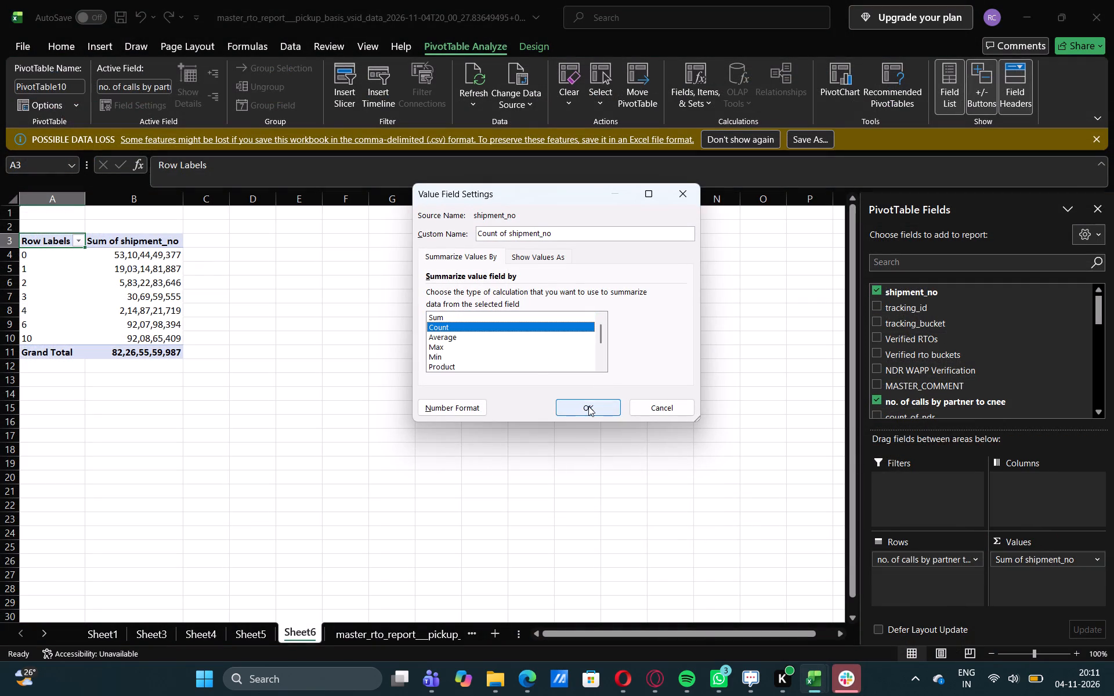
click(588, 406)
click(335, 377)
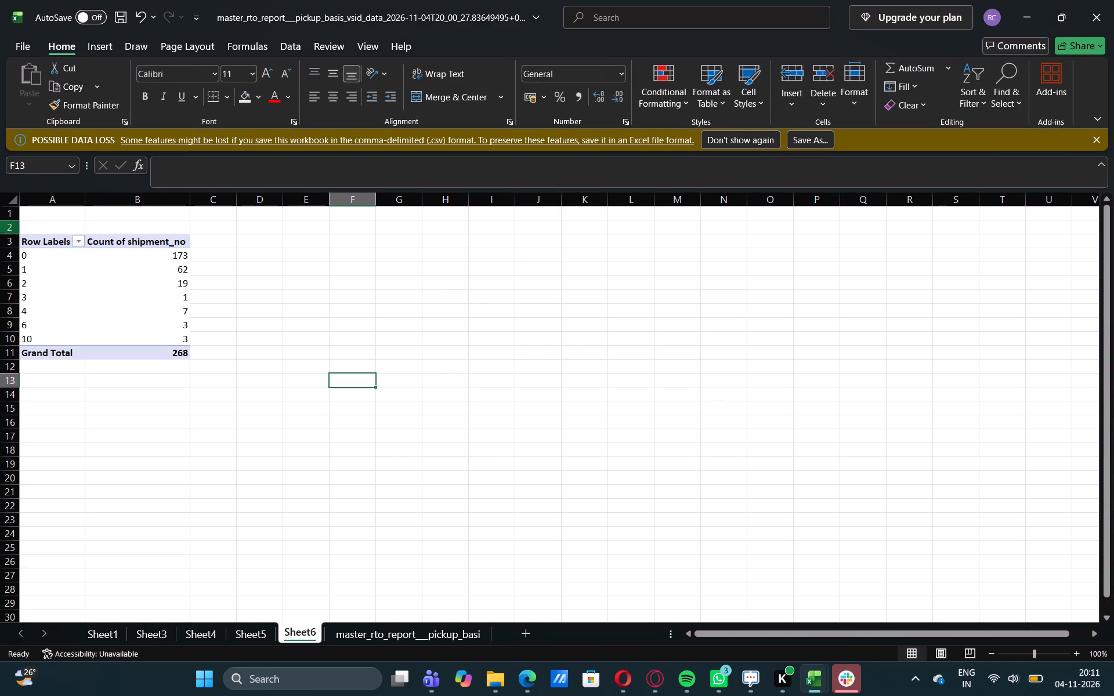
Rename the row label header of Sheet6's pivot table to NO. OF CALLS.
click(37, 241)
key(BackSpace)
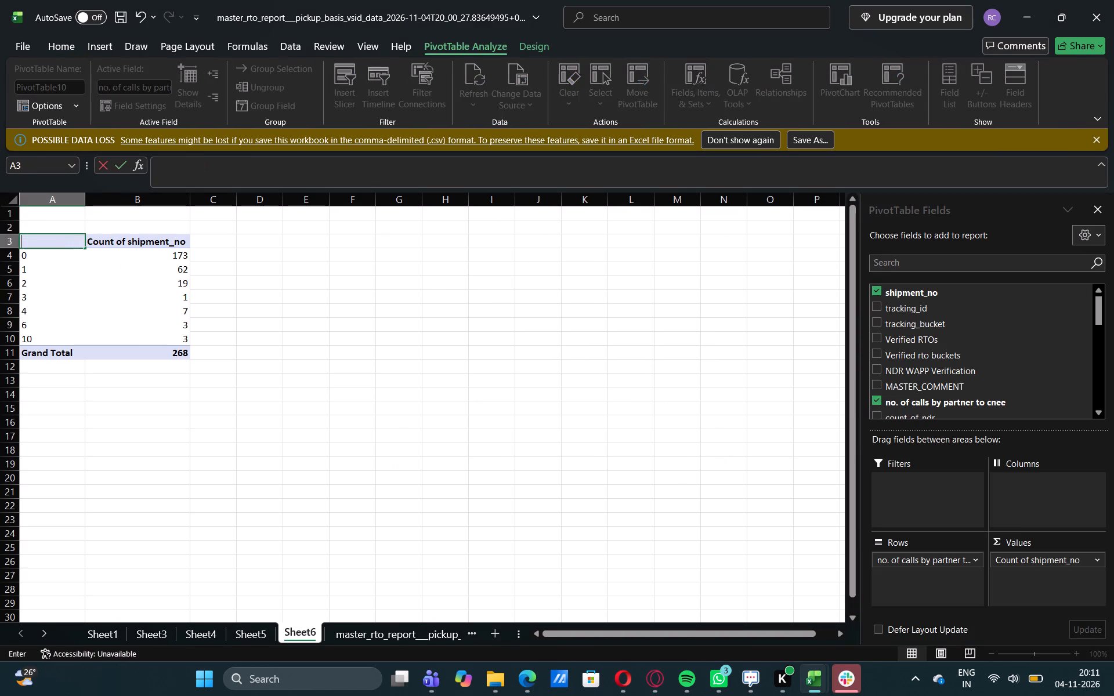
text(NO. OF CALLS)
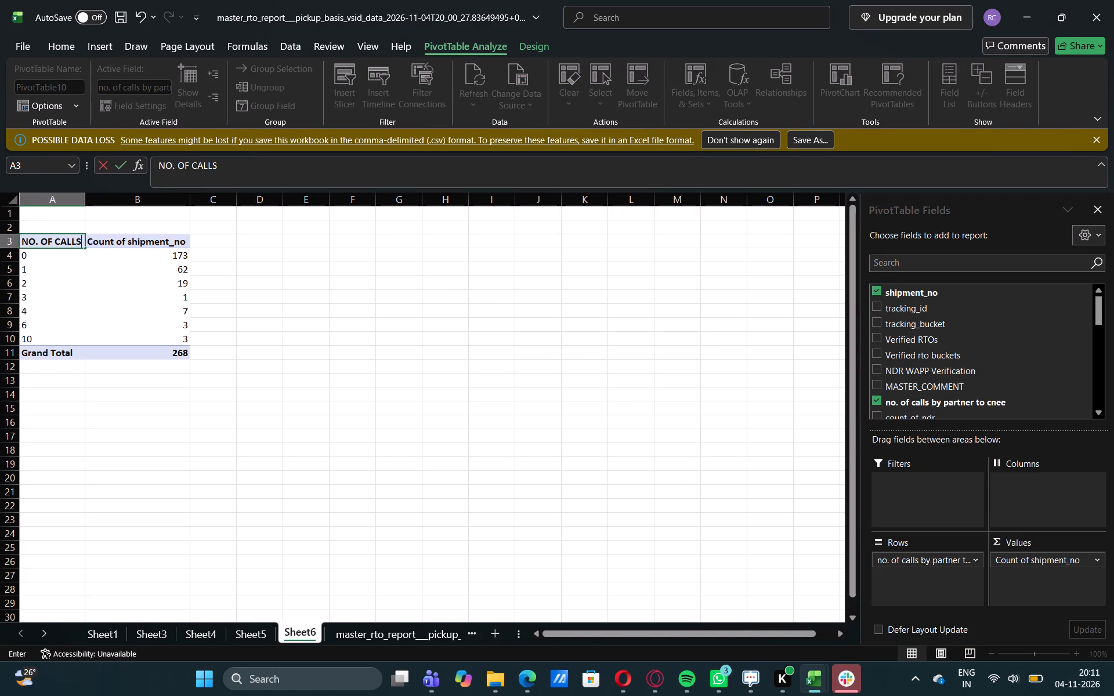
click(57, 372)
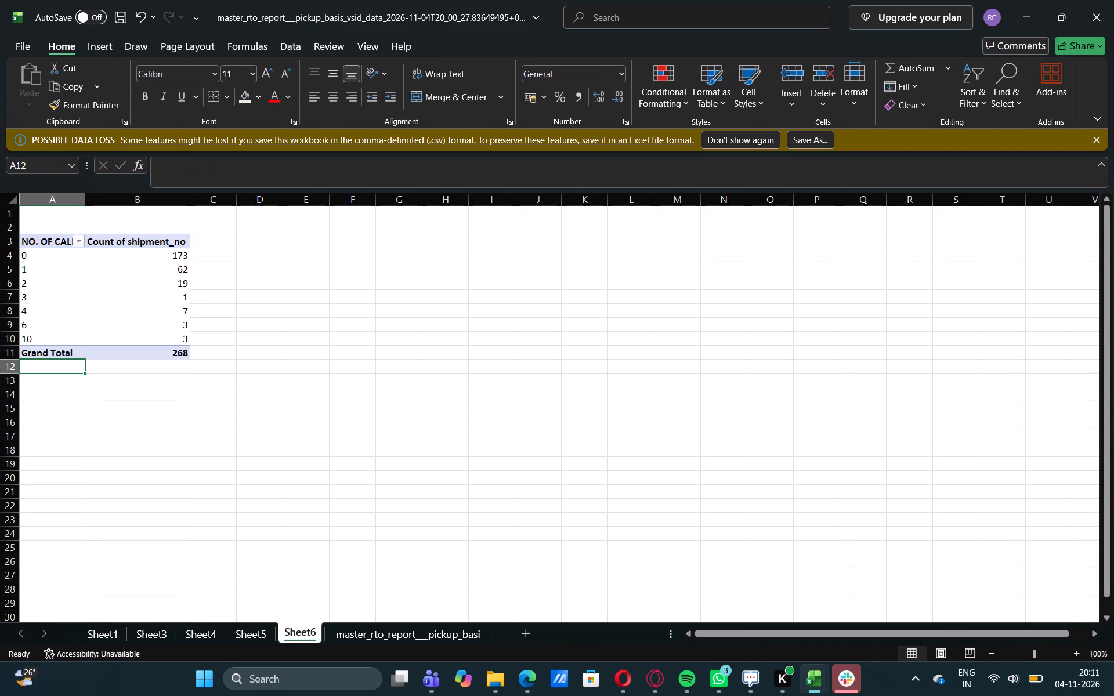
Copy the whole NO. OF CALLS pivot table from Sheet6 into Sheet1 at G3, beside the NDR COUNT table.
click(31, 243)
drag(31, 243, 167, 364)
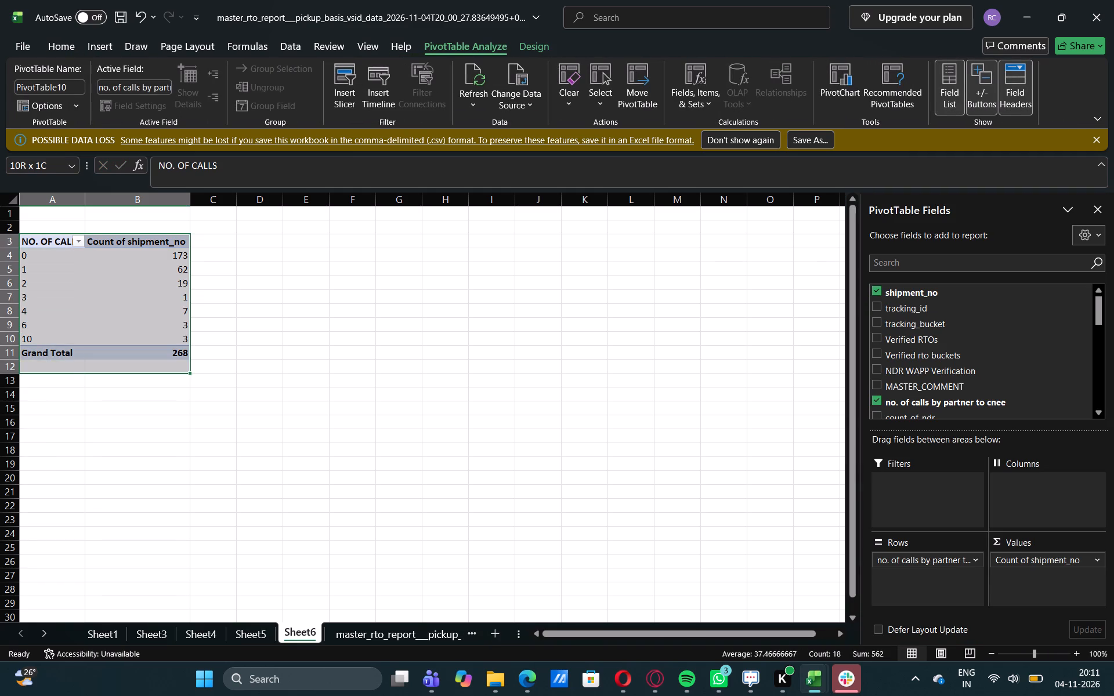
drag(167, 364, 183, 354)
key(ctrl+c)
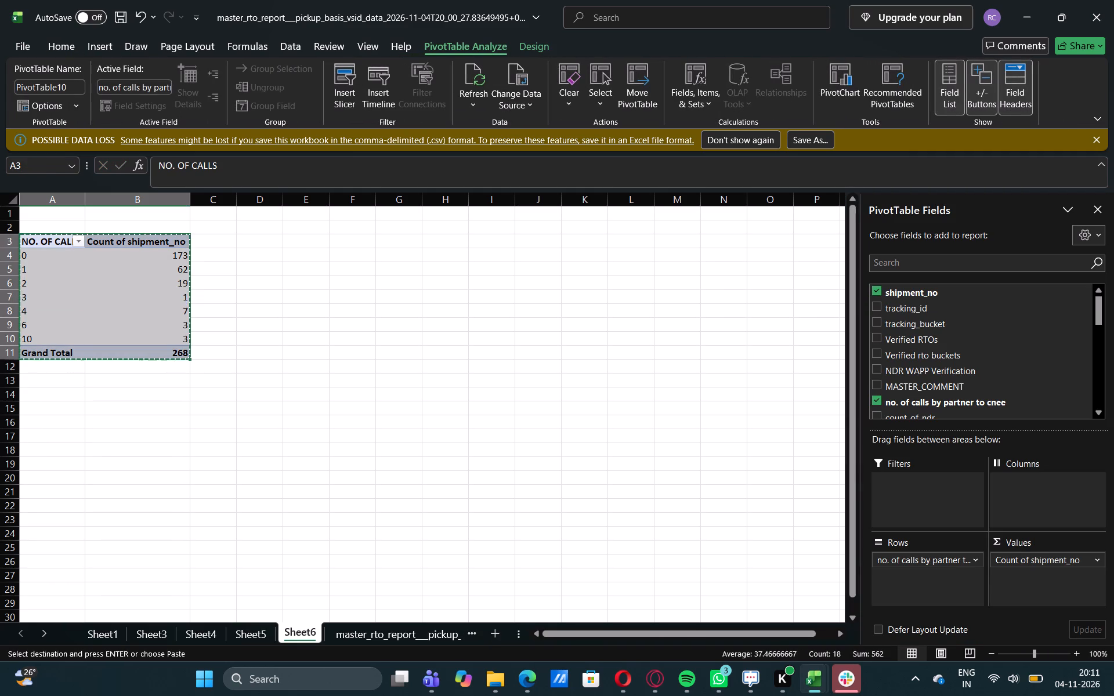
click(104, 634)
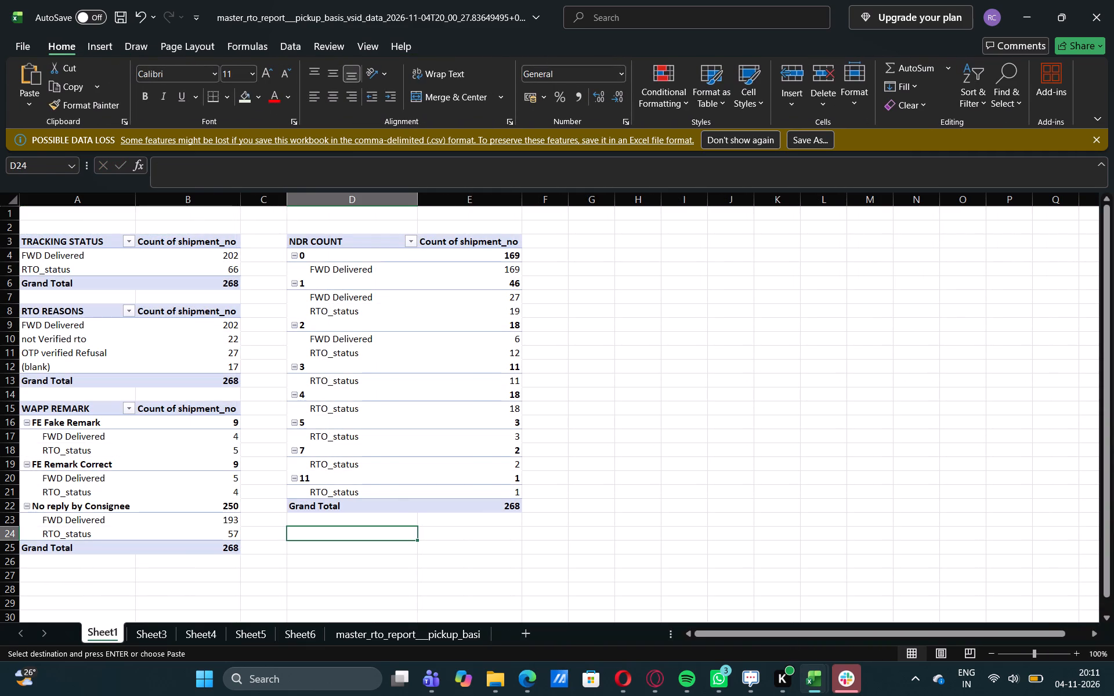
click(585, 242)
key(ctrl+v)
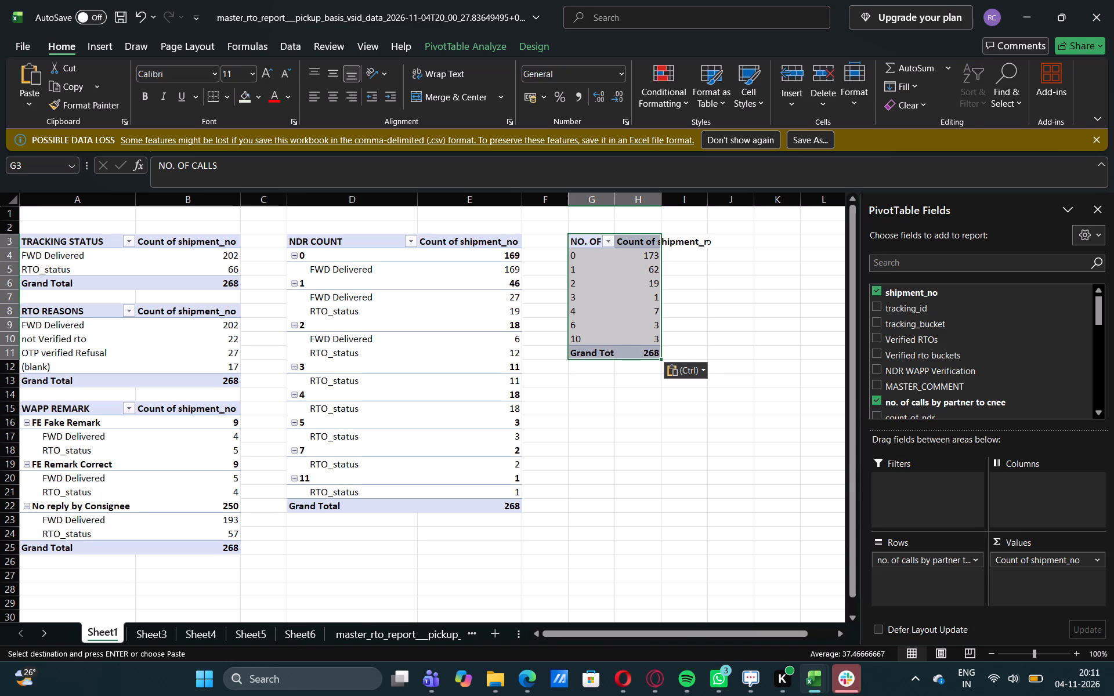
Widen columns G and H on Sheet1 to fit the NO. OF CALLS table's headers.
click(727, 300)
drag(613, 194, 614, 194)
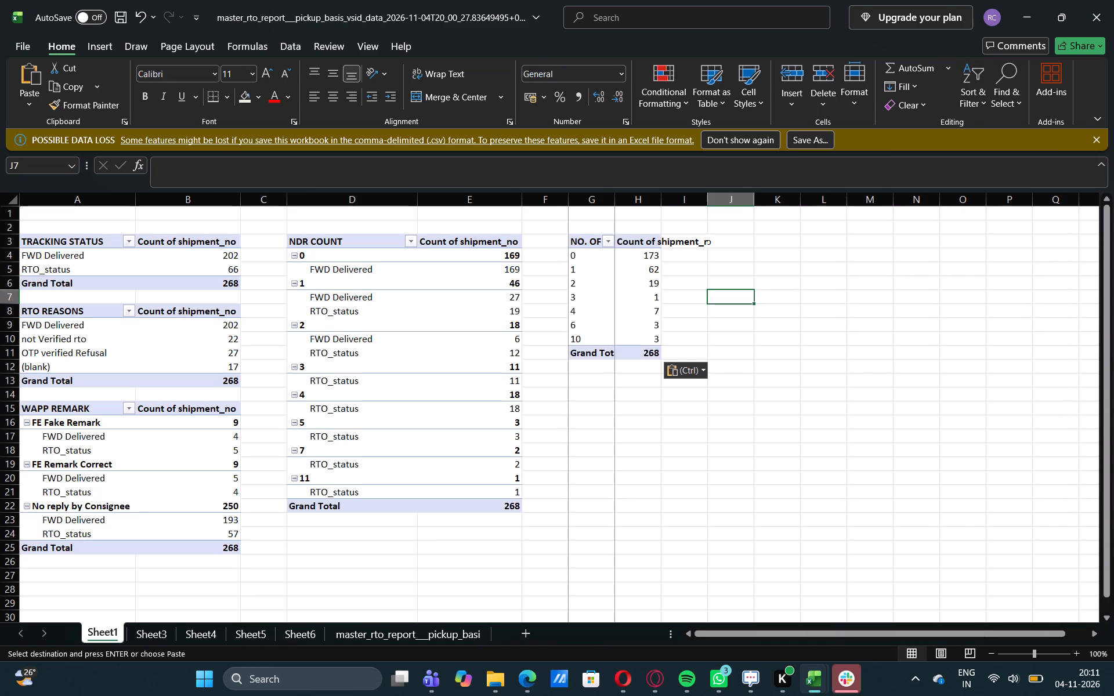
drag(614, 194, 662, 199)
drag(712, 196, 775, 211)
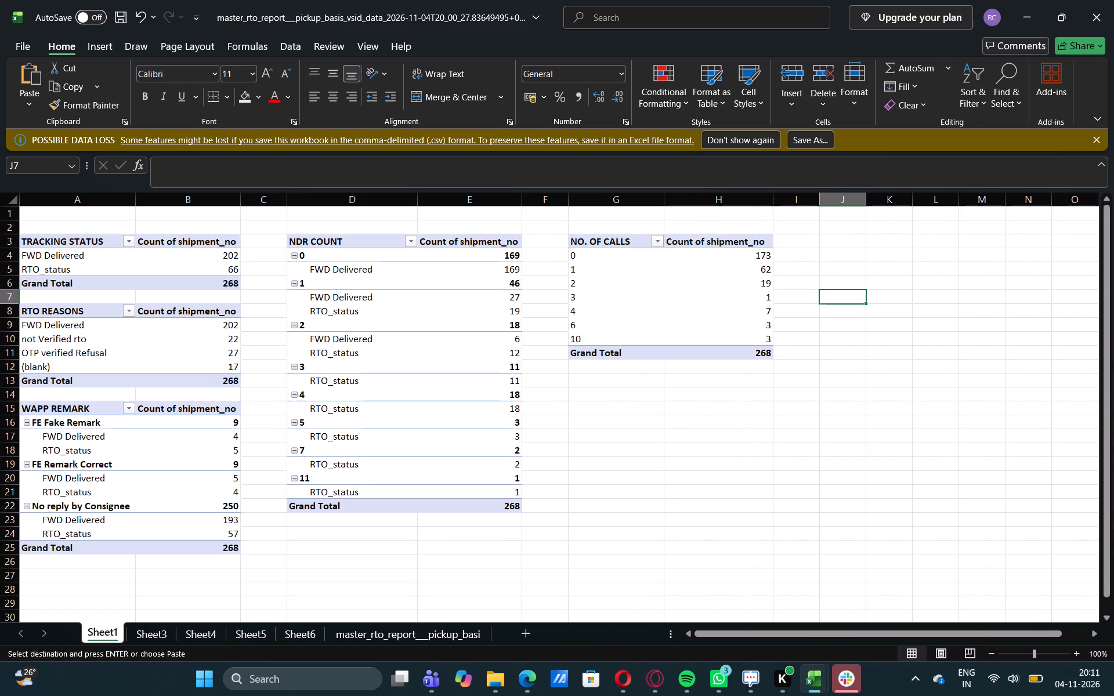
click(605, 404)
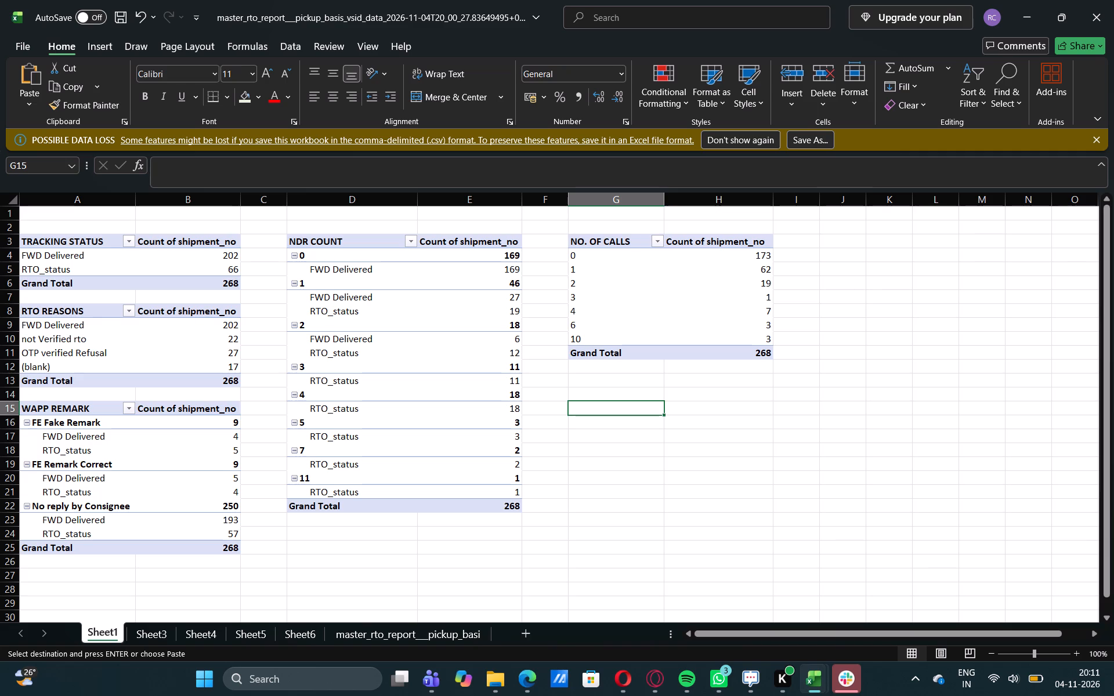
click(595, 386)
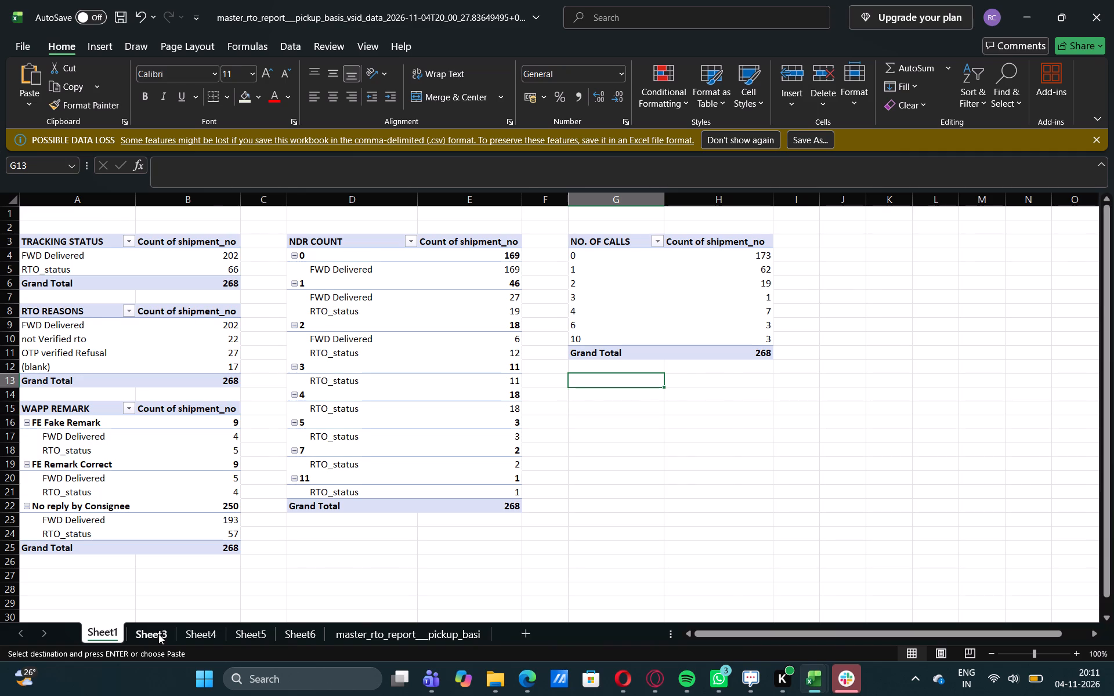
Delete the leftover pivot worksheets Sheet3, Sheet4, Sheet5 and Sheet6, and return to Sheet1.
click(158, 634)
right_click(158, 634)
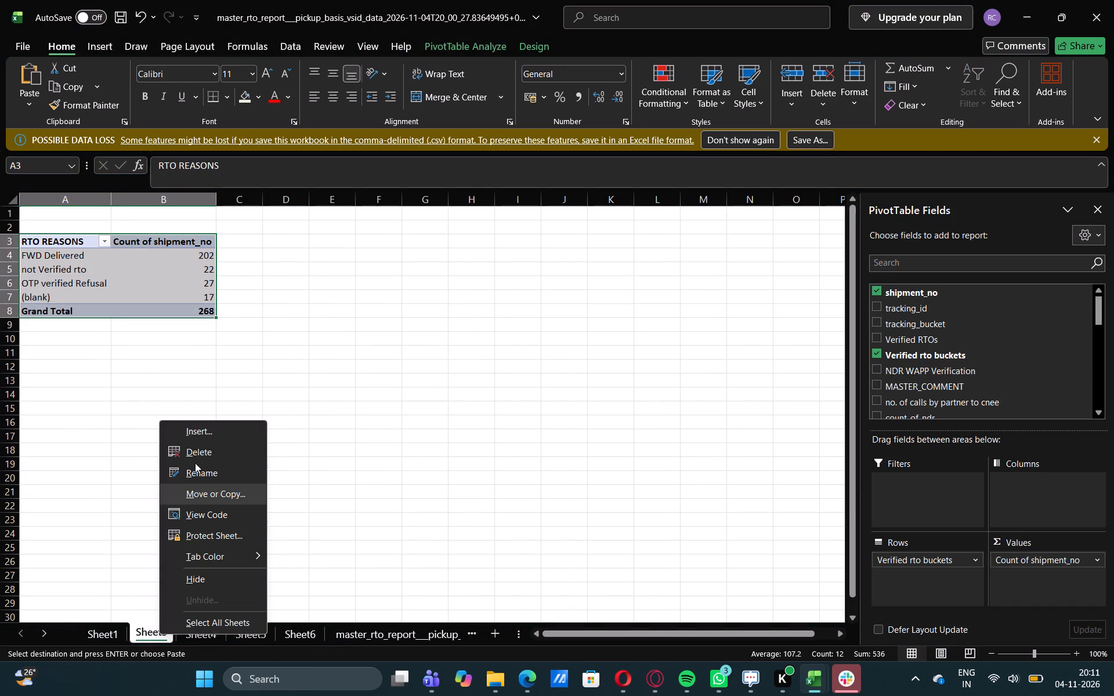
click(197, 453)
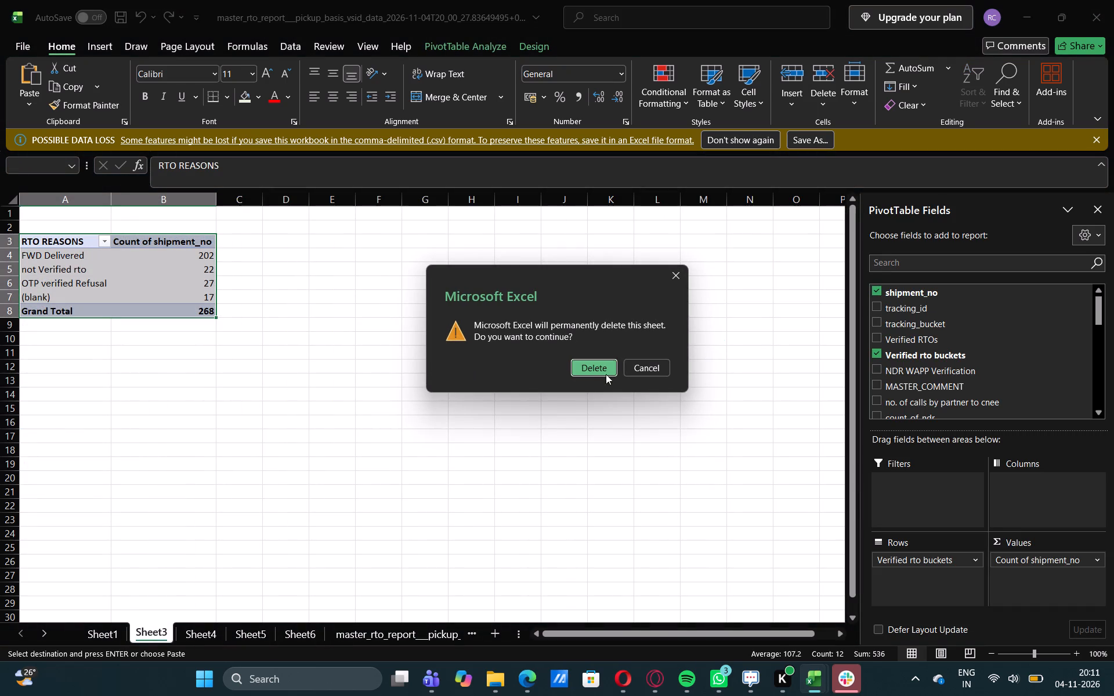
click(599, 363)
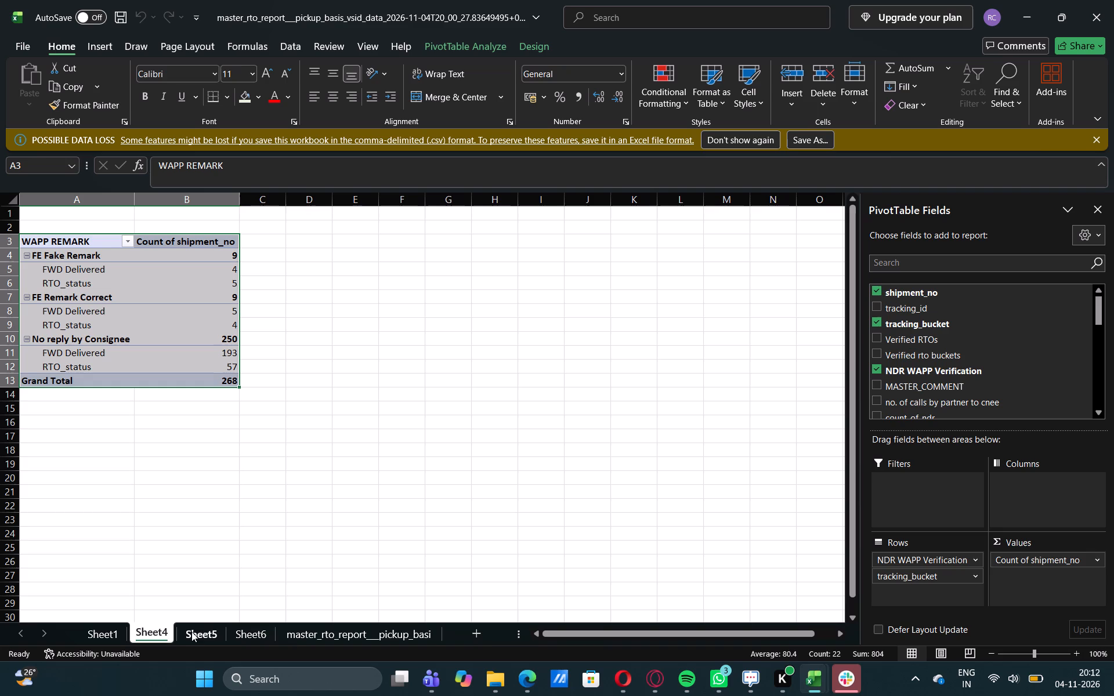
right_click(161, 628)
click(201, 449)
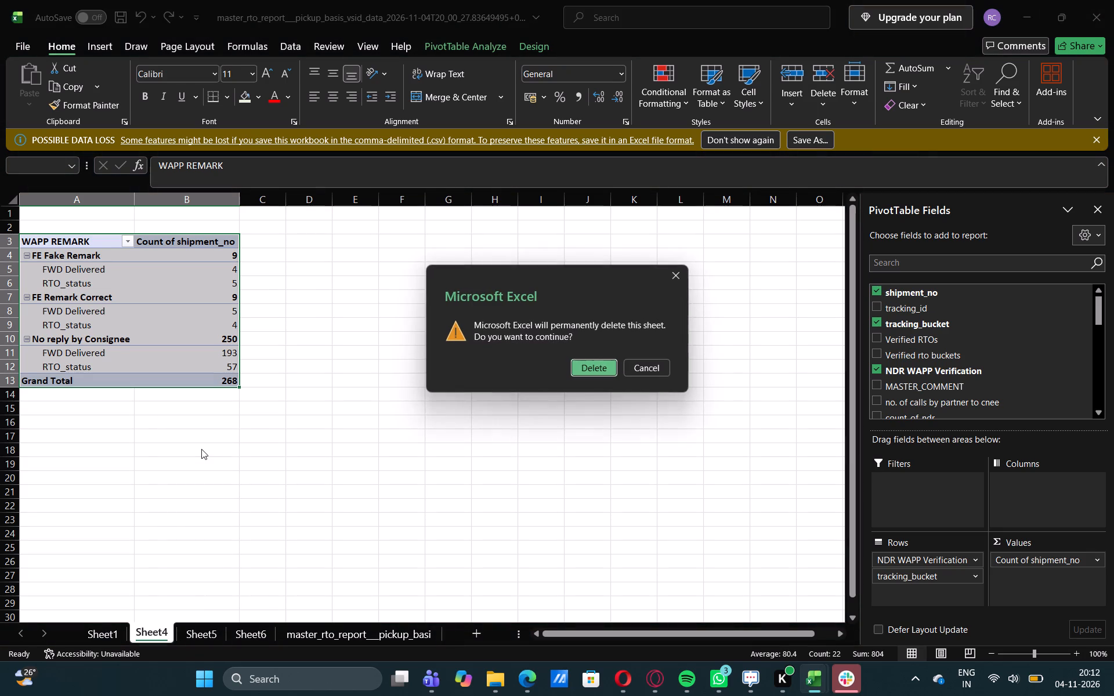
click(597, 367)
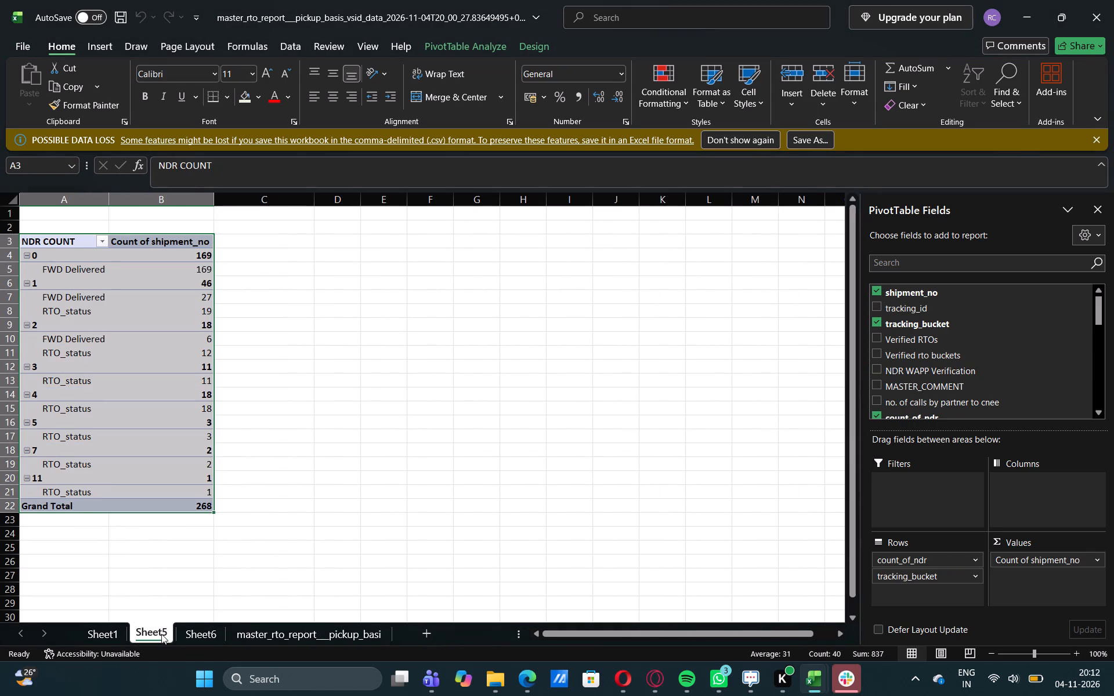
right_click(161, 635)
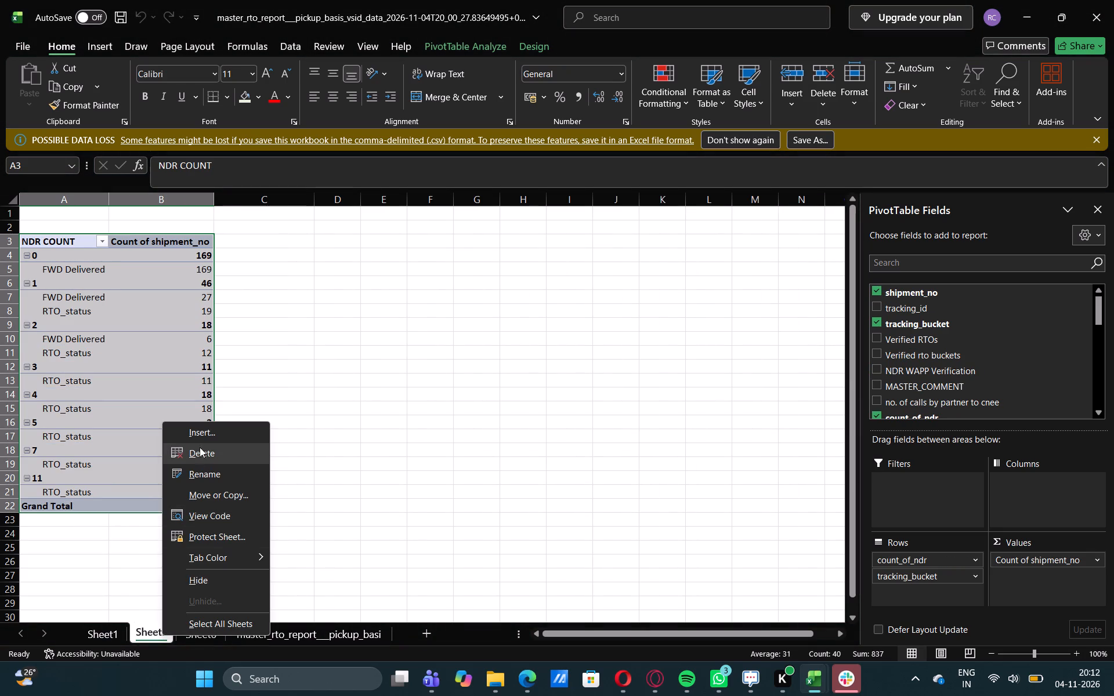
click(198, 454)
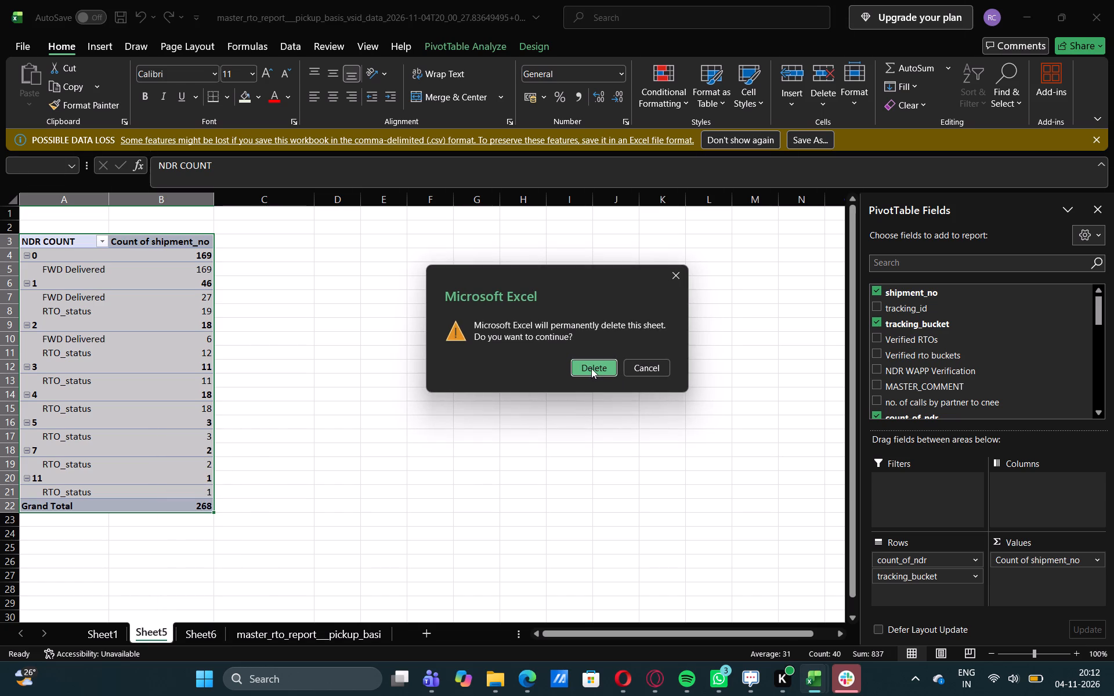
click(591, 368)
right_click(149, 635)
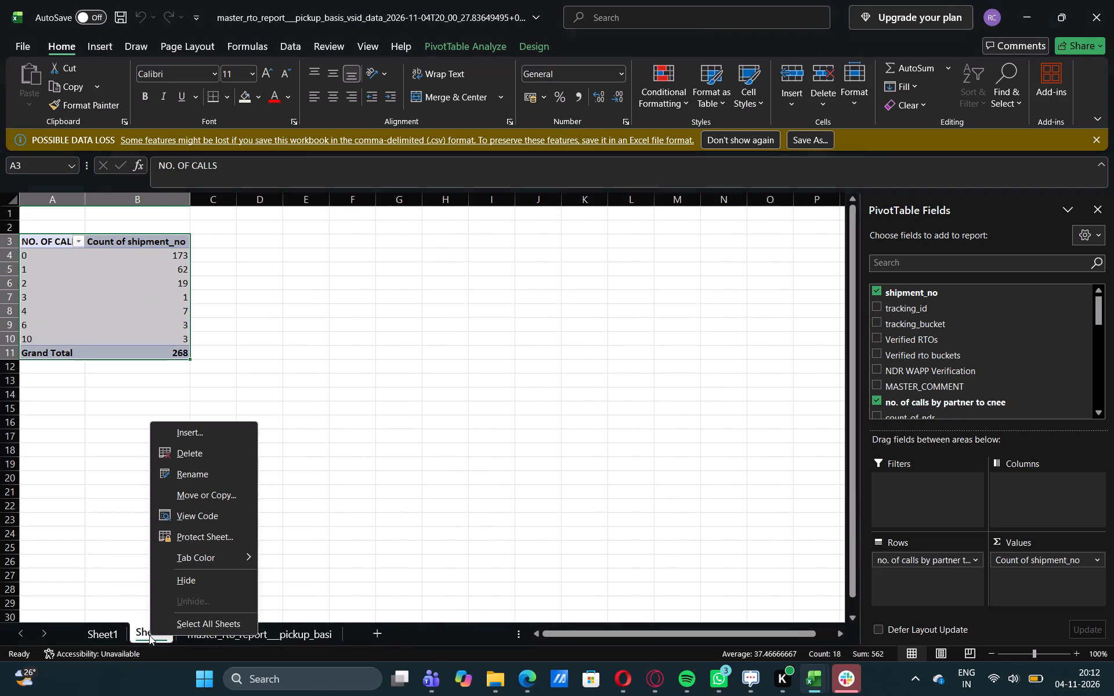
click(191, 456)
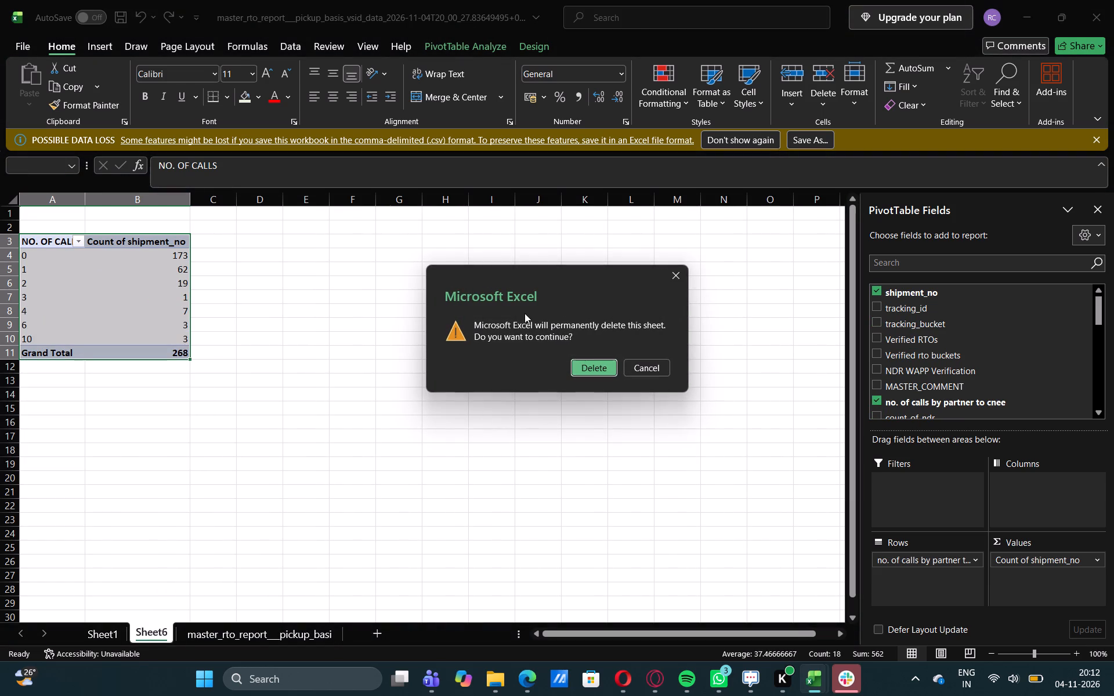
click(597, 366)
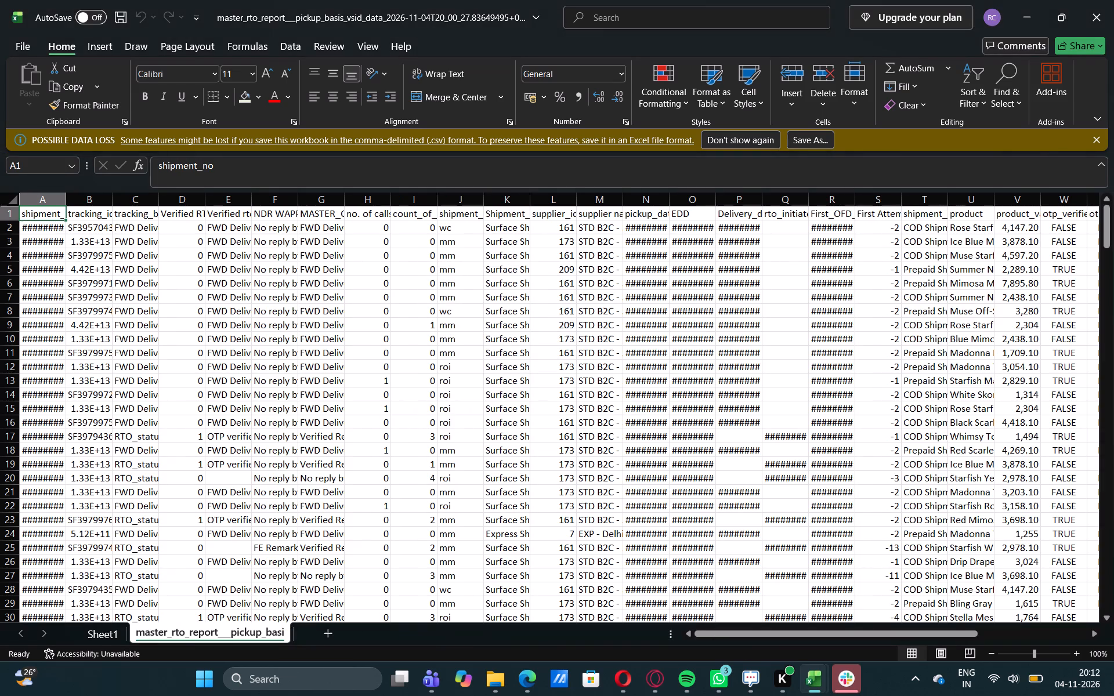
click(110, 636)
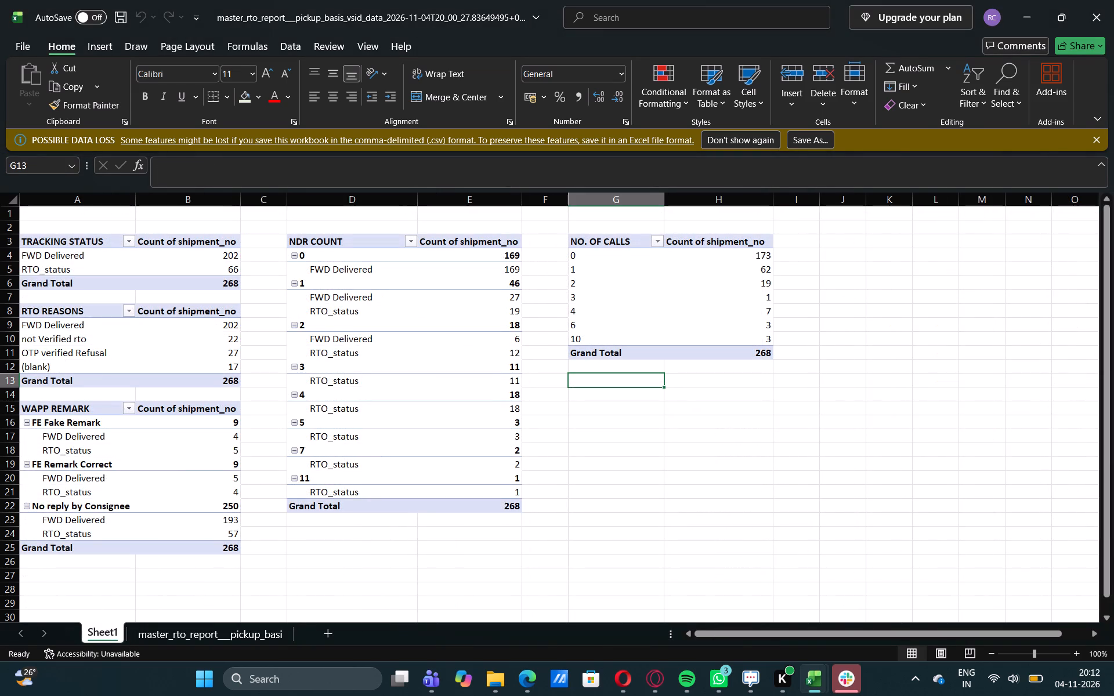
Switch to the Vamaship site in Edge and examine the COD snapshot on the Finance page.
click(1025, 13)
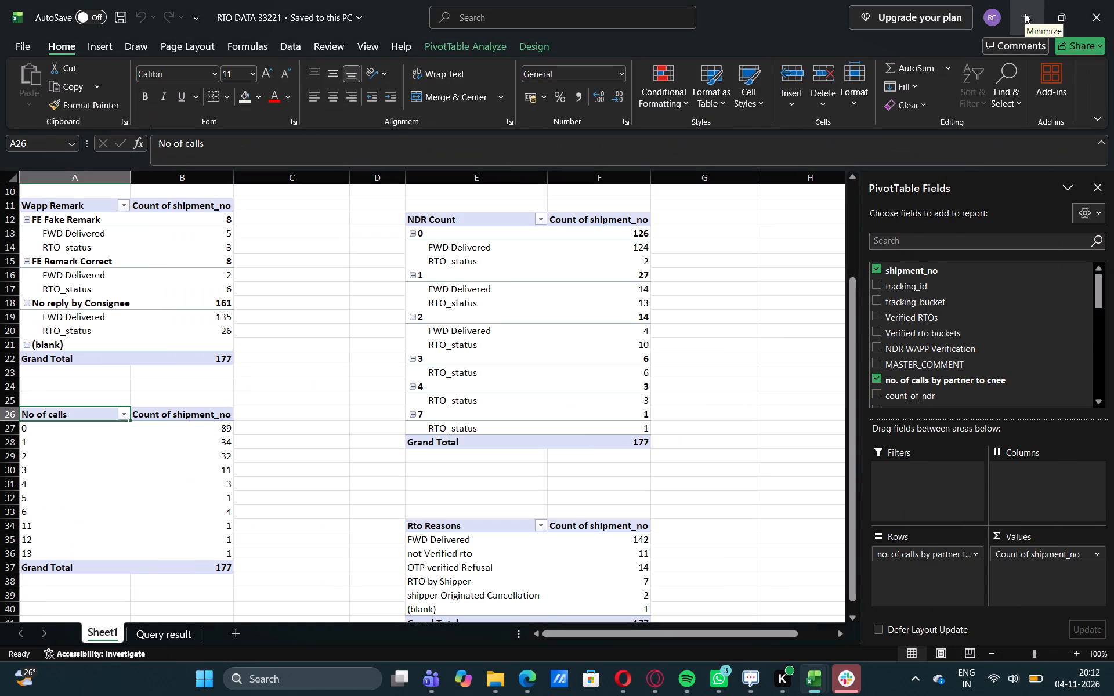
click(1025, 13)
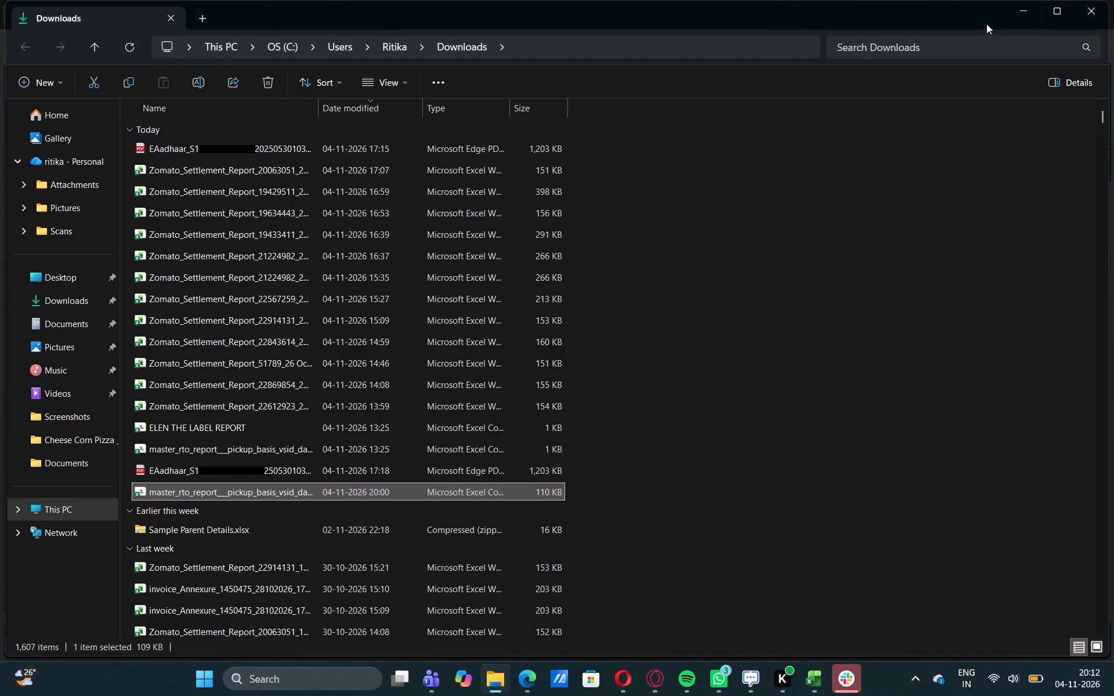
click(1030, 11)
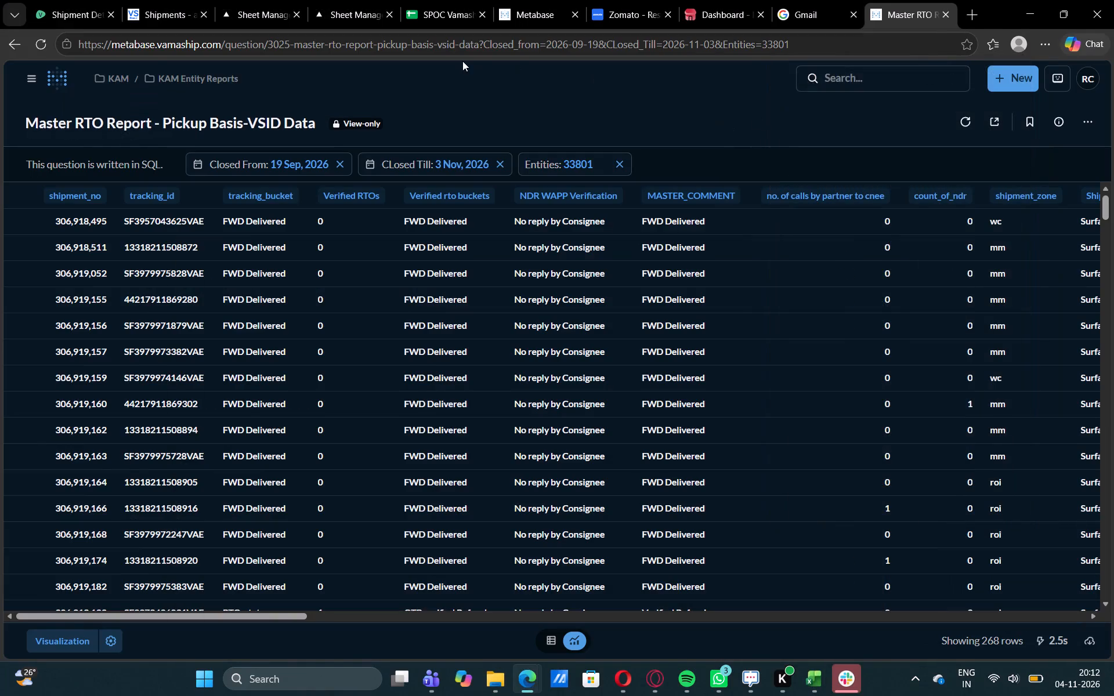
click(150, 25)
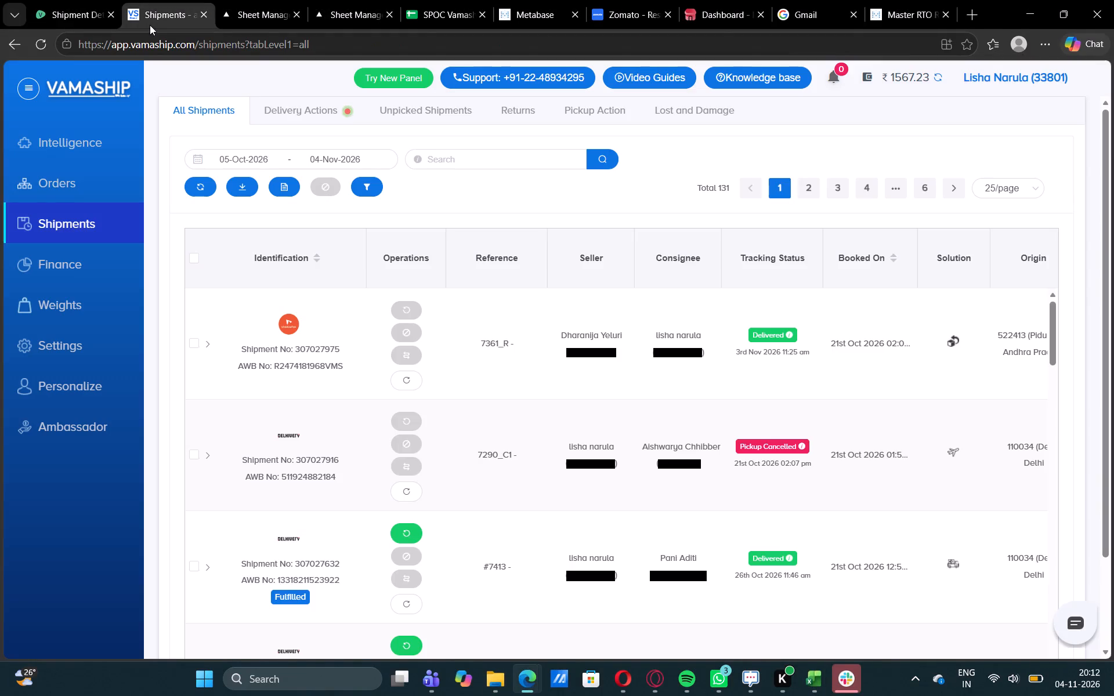
click(61, 258)
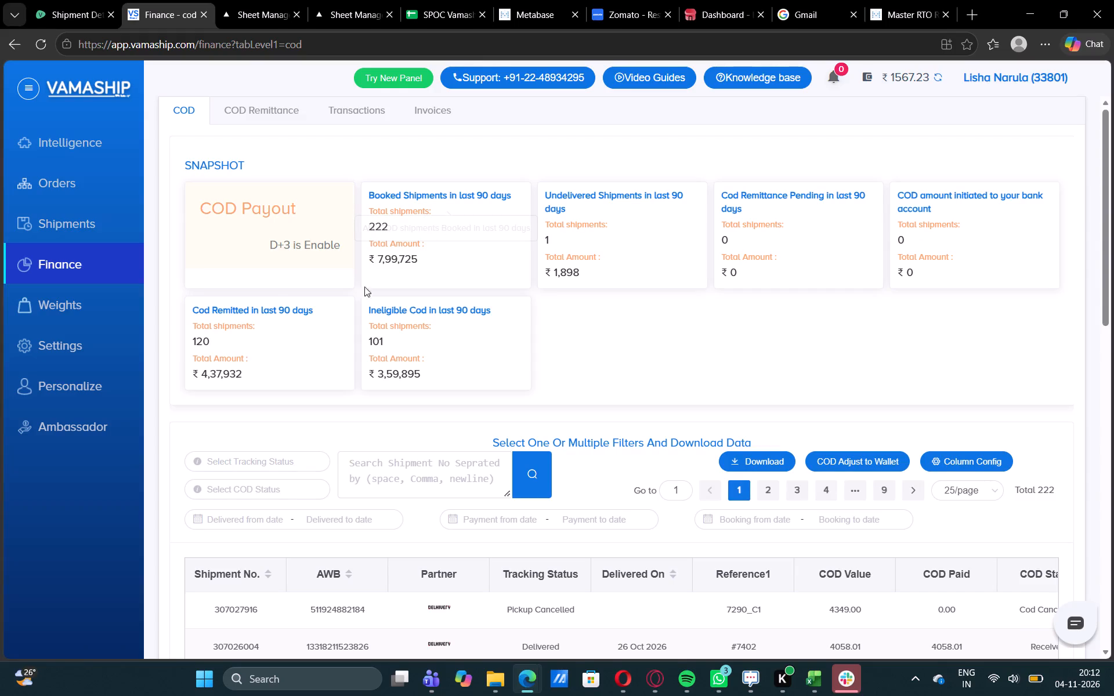
click(77, 189)
click(70, 229)
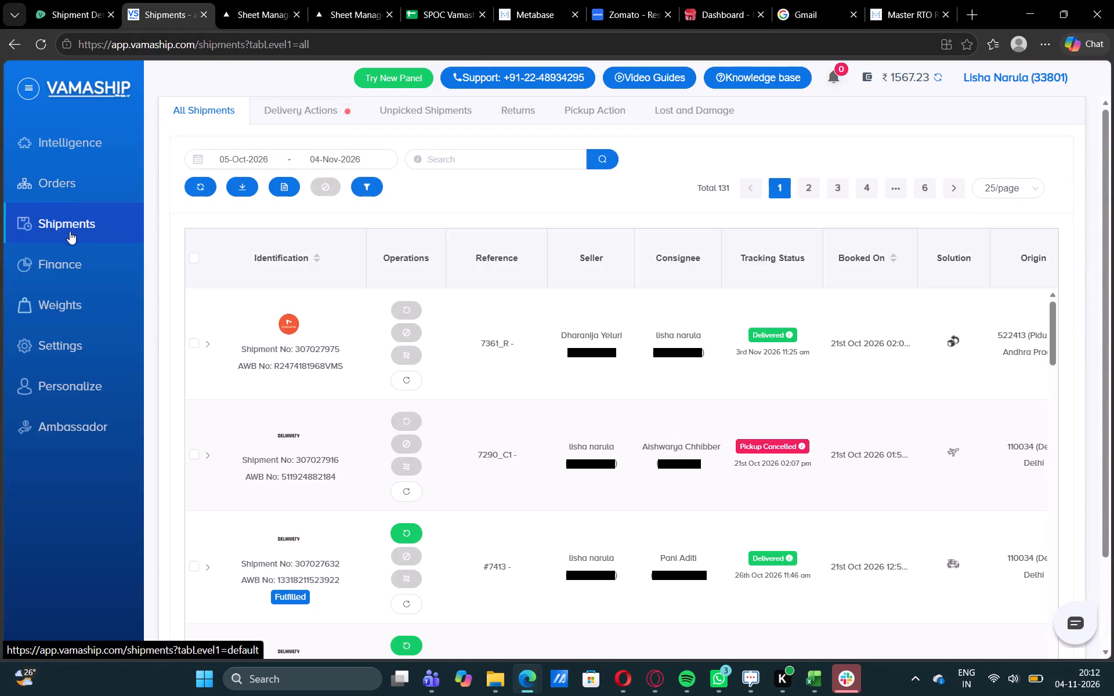
click(60, 270)
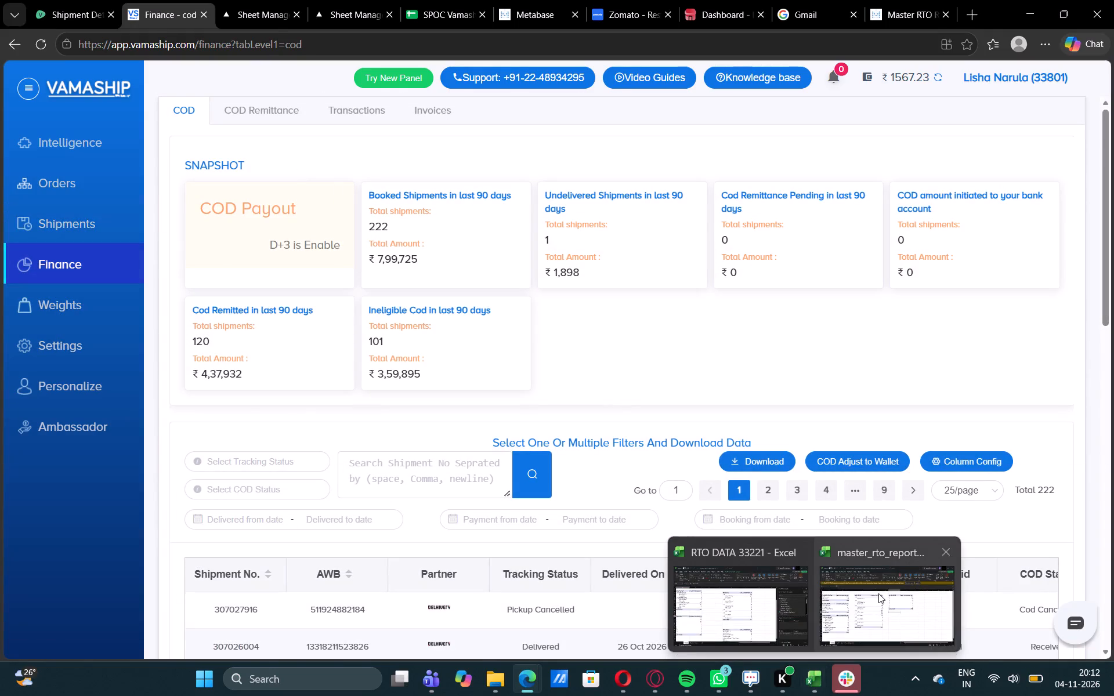
Switch back to the master RTO report in Excel, enter BOOKED SHIPMENTS AMOUNT in G13 and widen column G to fit it.
click(878, 593)
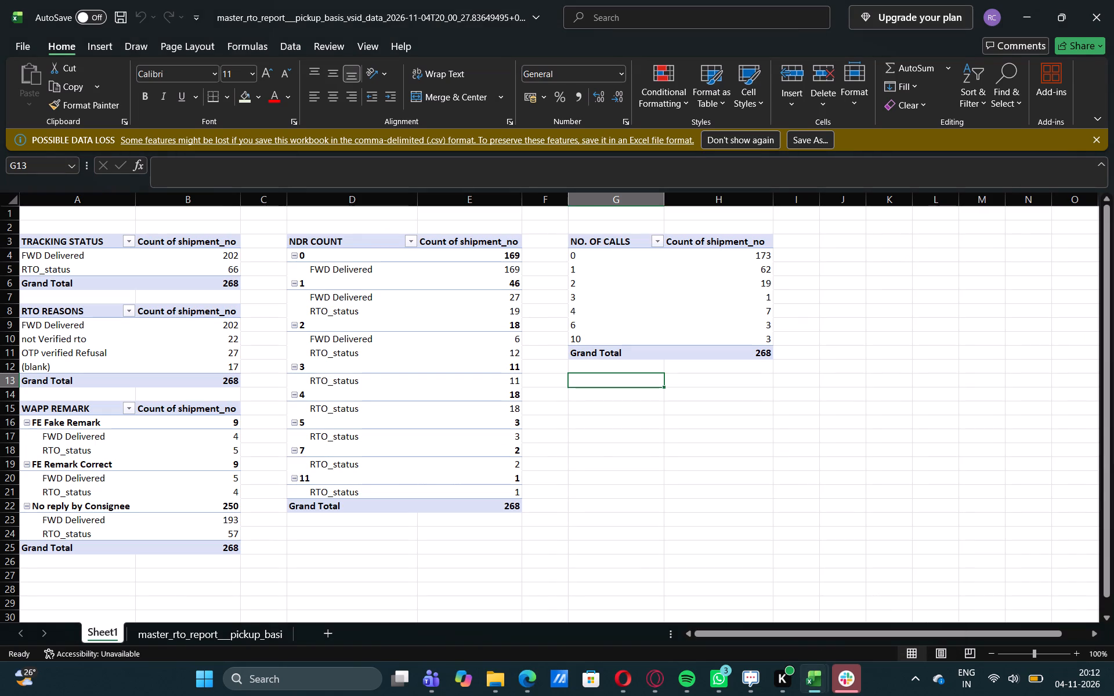
key(b)
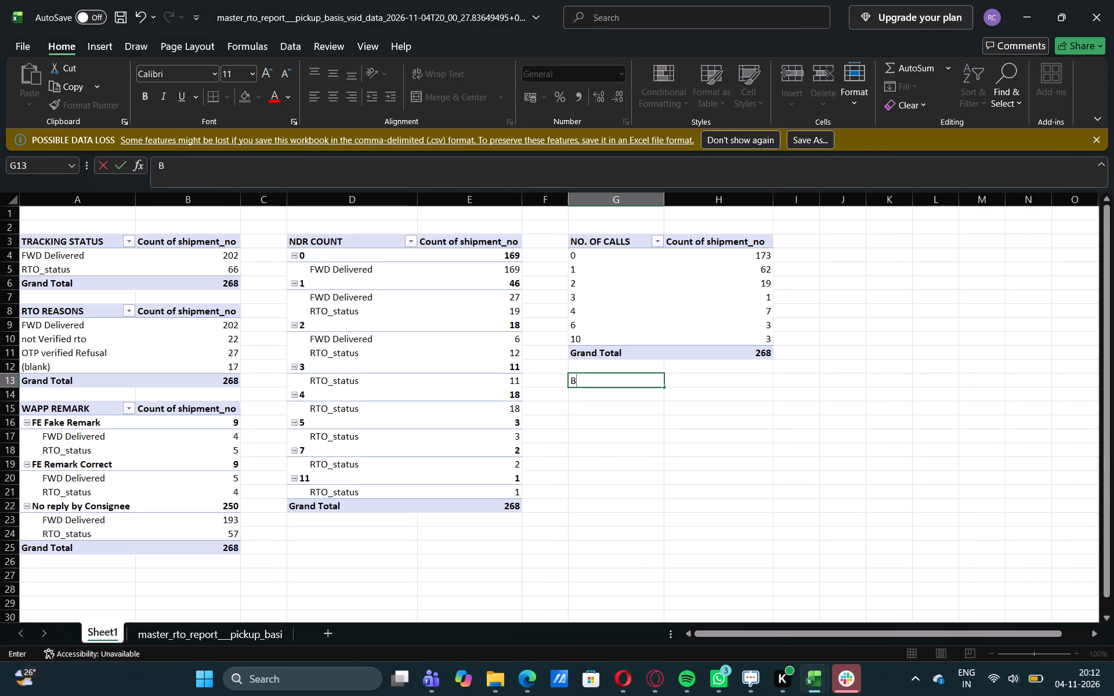
text(OOKED SHIPMENTS)
key(space)
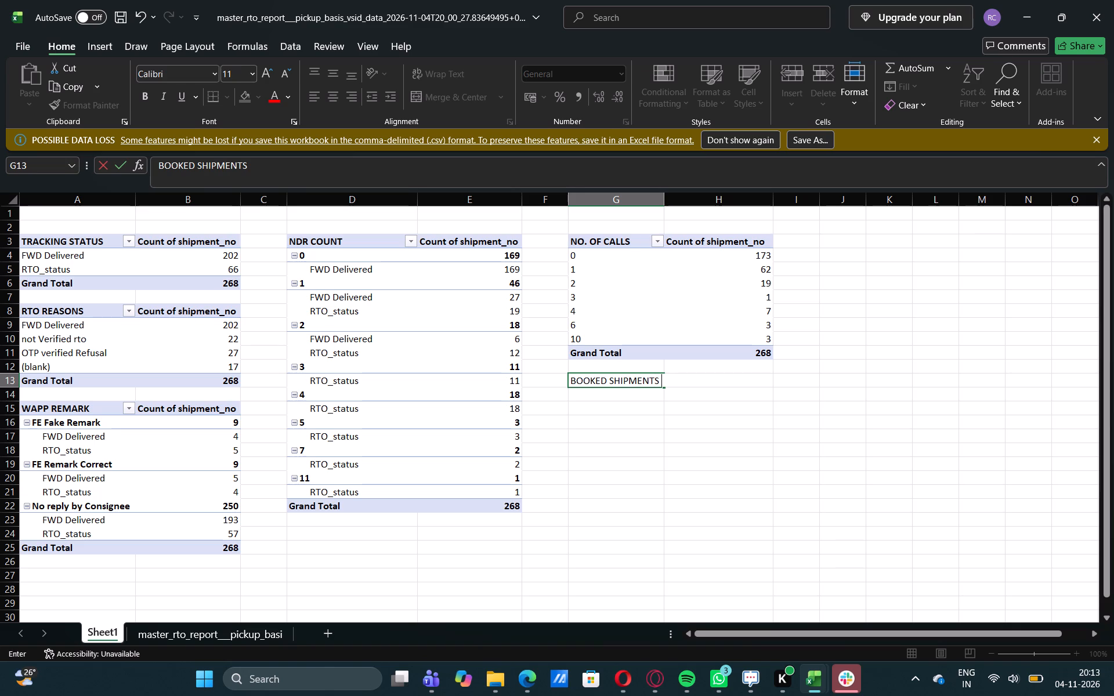
text(AMOUNT)
click(784, 379)
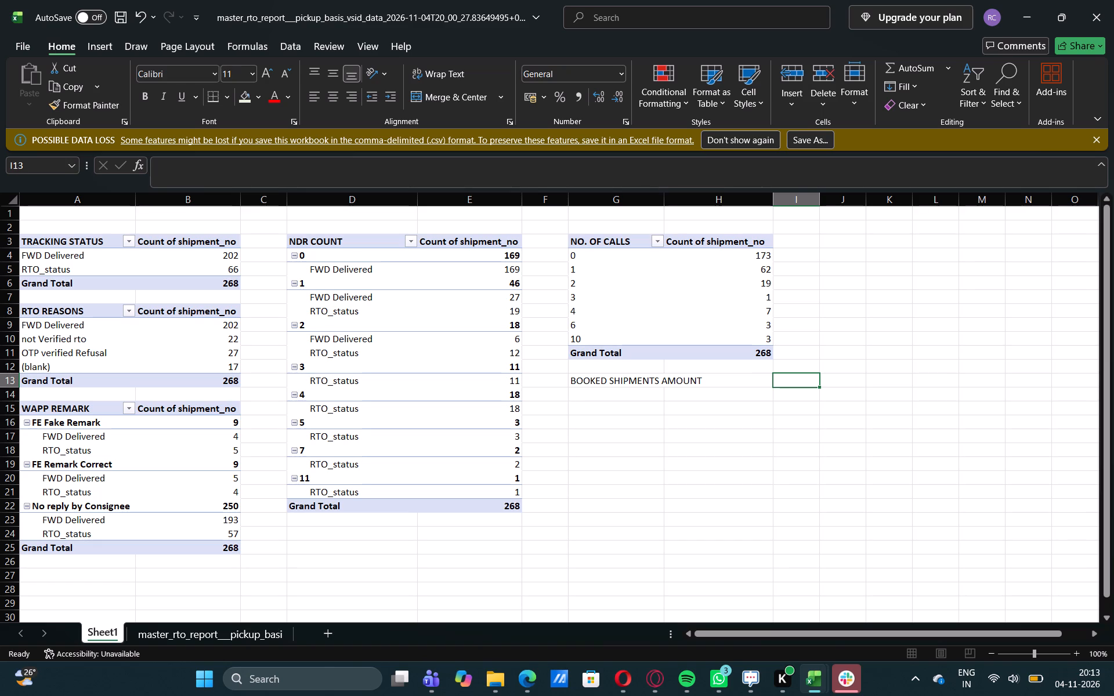
drag(665, 194, 711, 201)
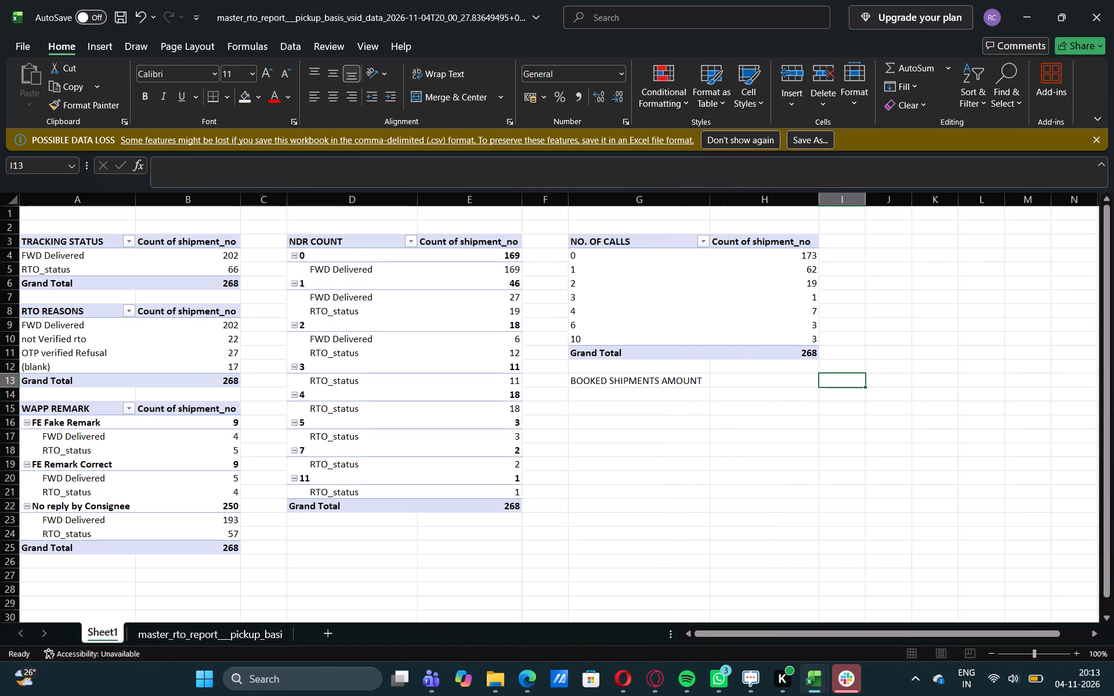
Enter the label COD REMITTED TOTAL in G14, below BOOKED SHIPMENTS AMOUNT.
click(618, 380)
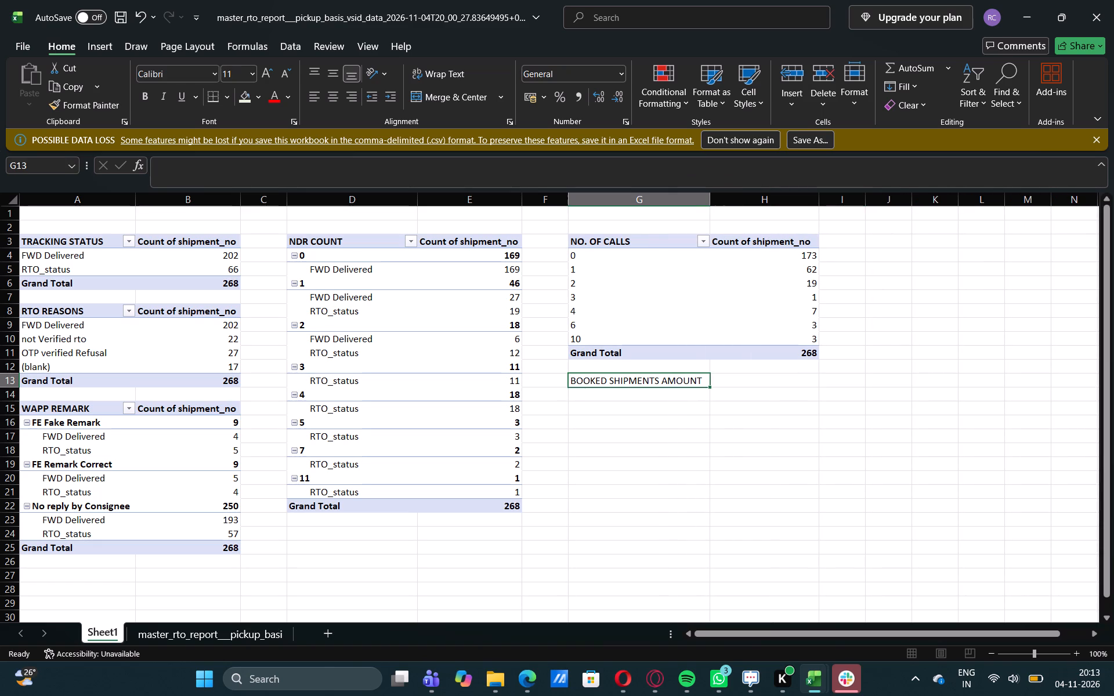
click(605, 399)
text(COD RE)
text(MITTED TOTAL)
key(space)
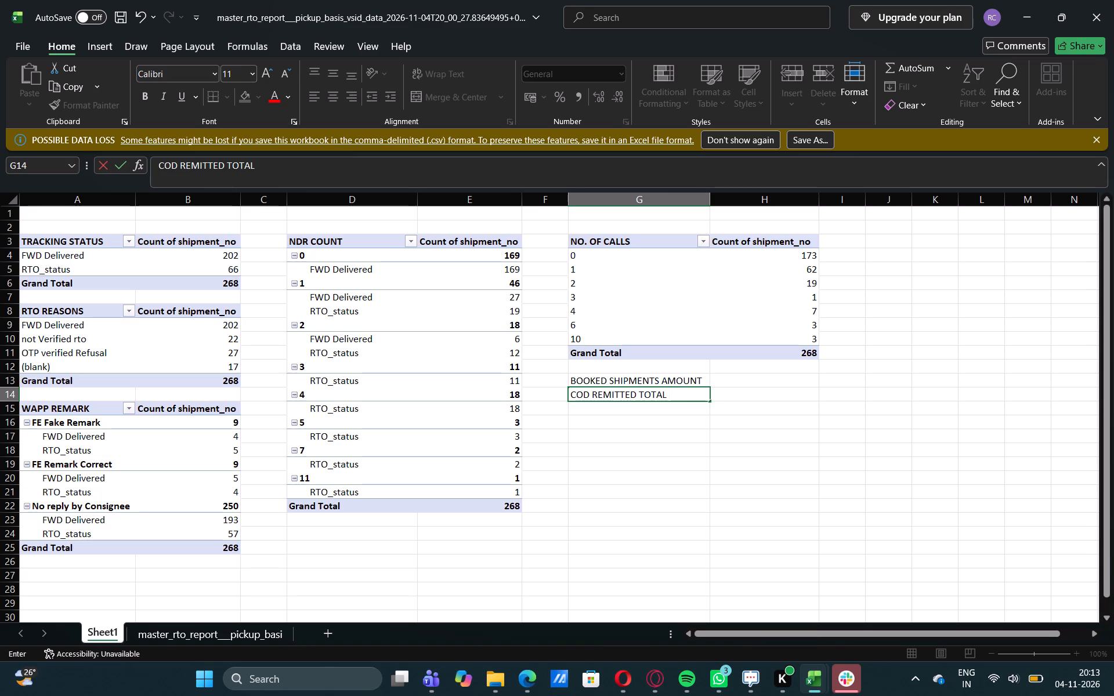
click(762, 379)
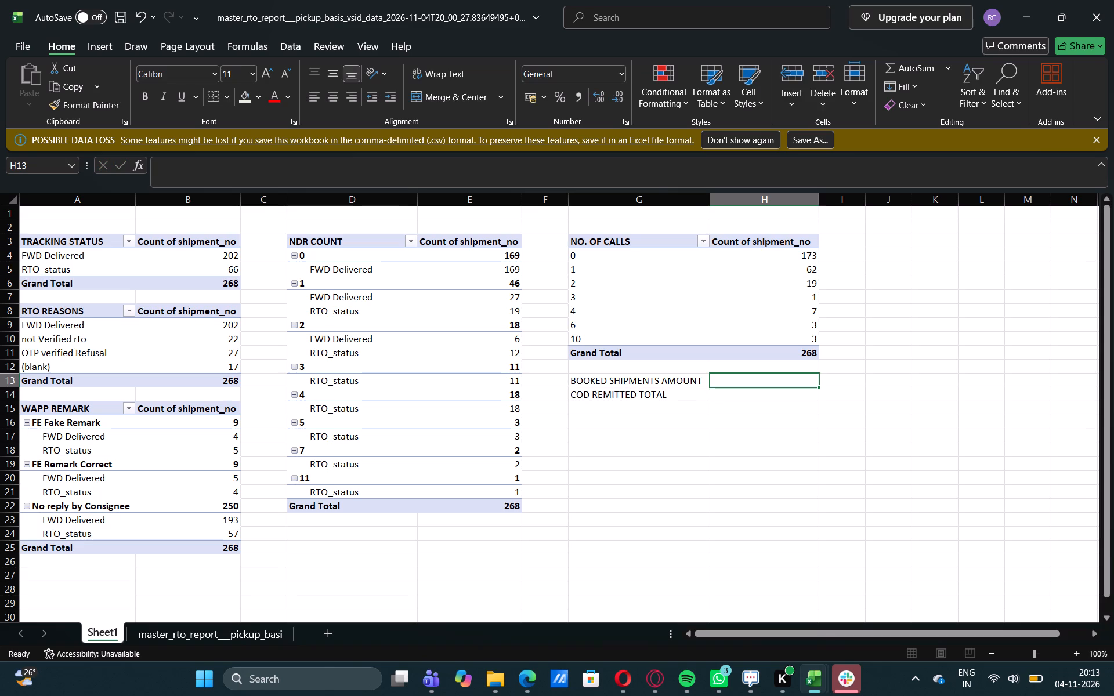
Copy the booked shipments total amount 7,99,725 from the Vamaship Finance page in Edge into H13 of the master RTO report.
click(1022, 12)
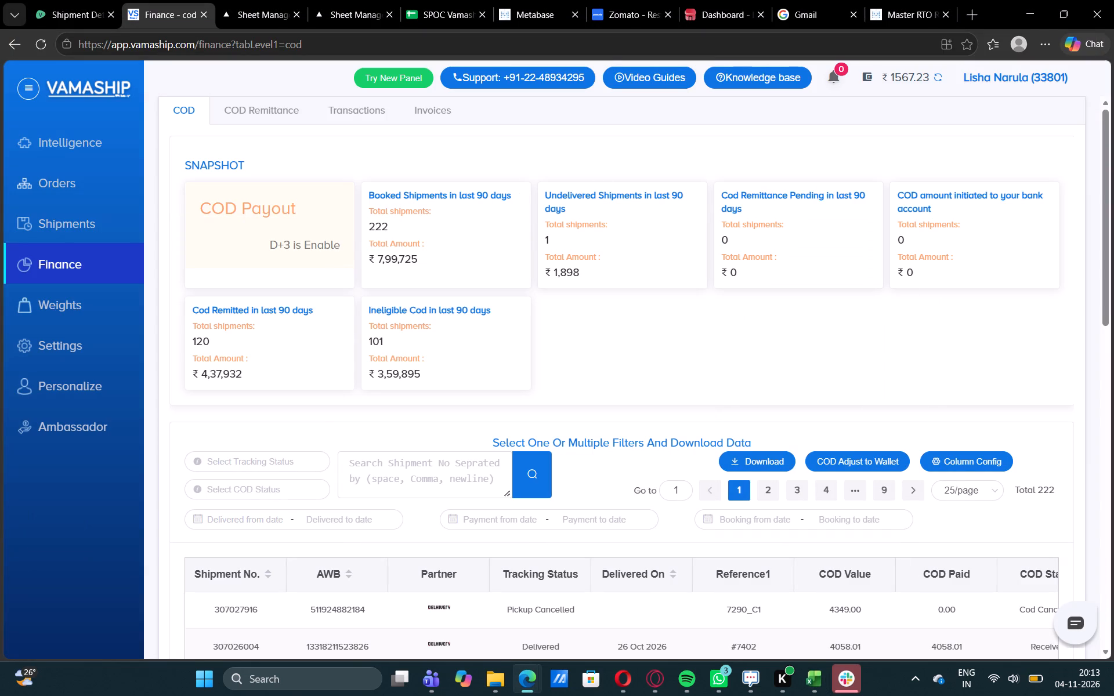
drag(378, 260, 431, 257)
key(ctrl+c)
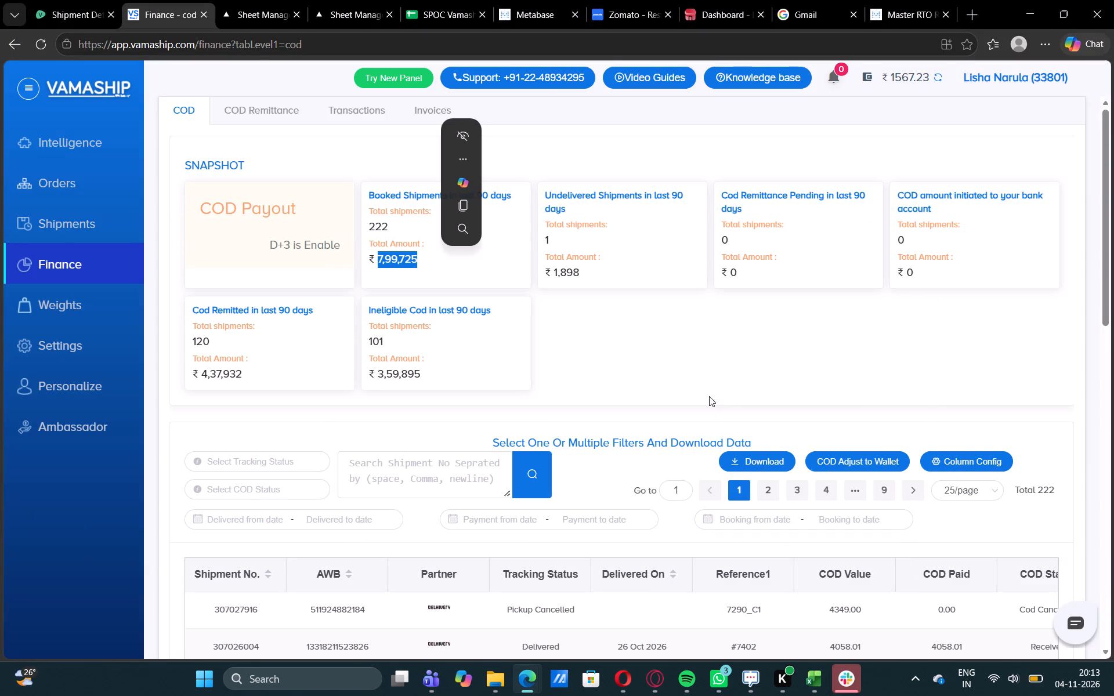
click(858, 599)
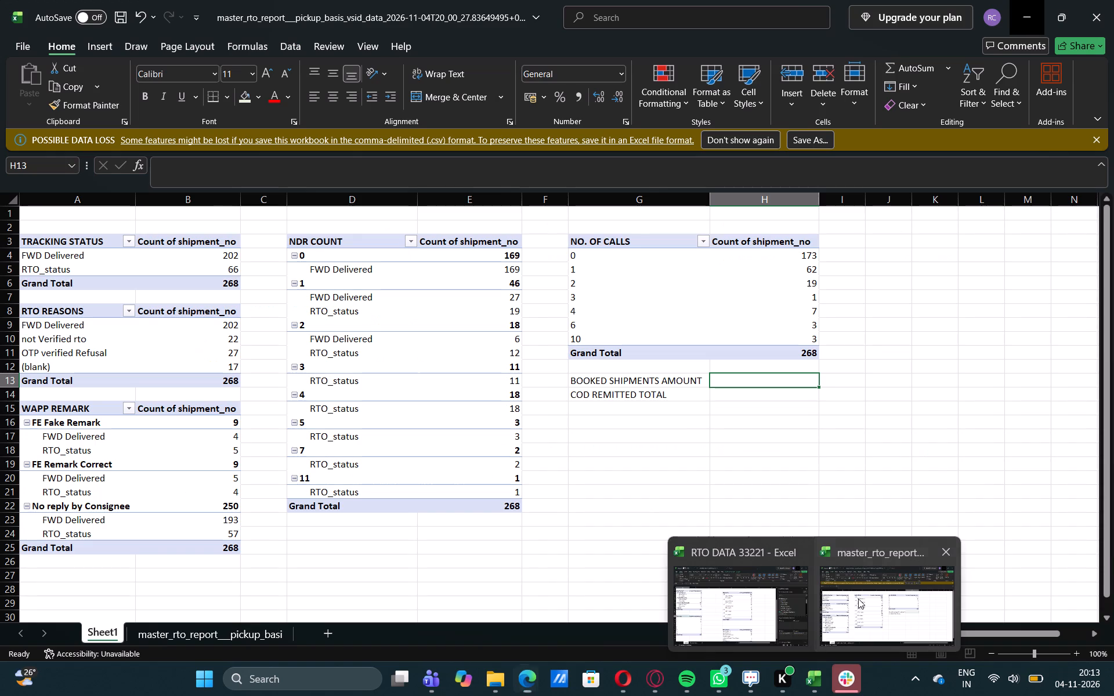
key(ctrl+v)
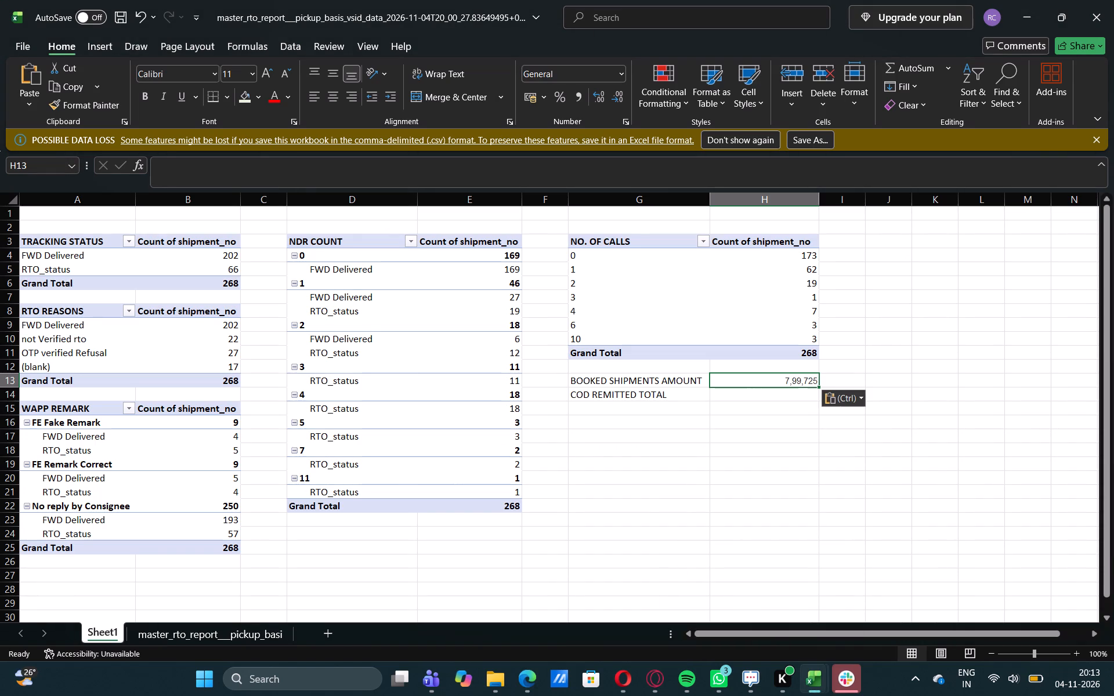
Copy the COD remitted total amount 4,37,932 from the Vamaship Finance page in Edge into H14 of the Excel report.
click(733, 398)
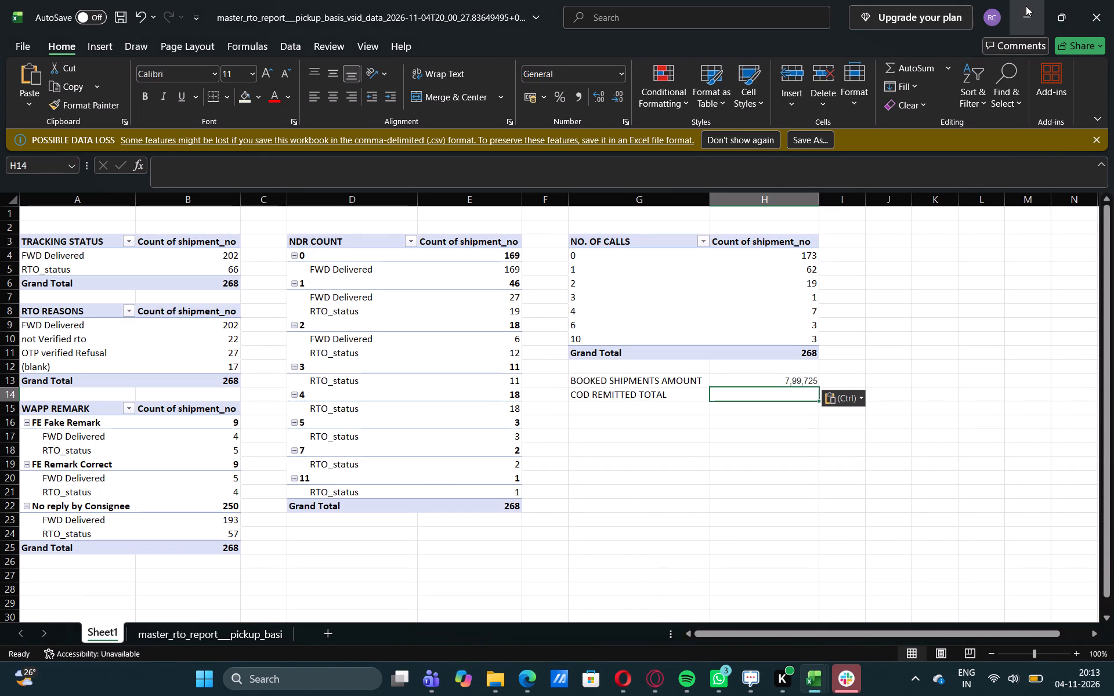
click(1026, 6)
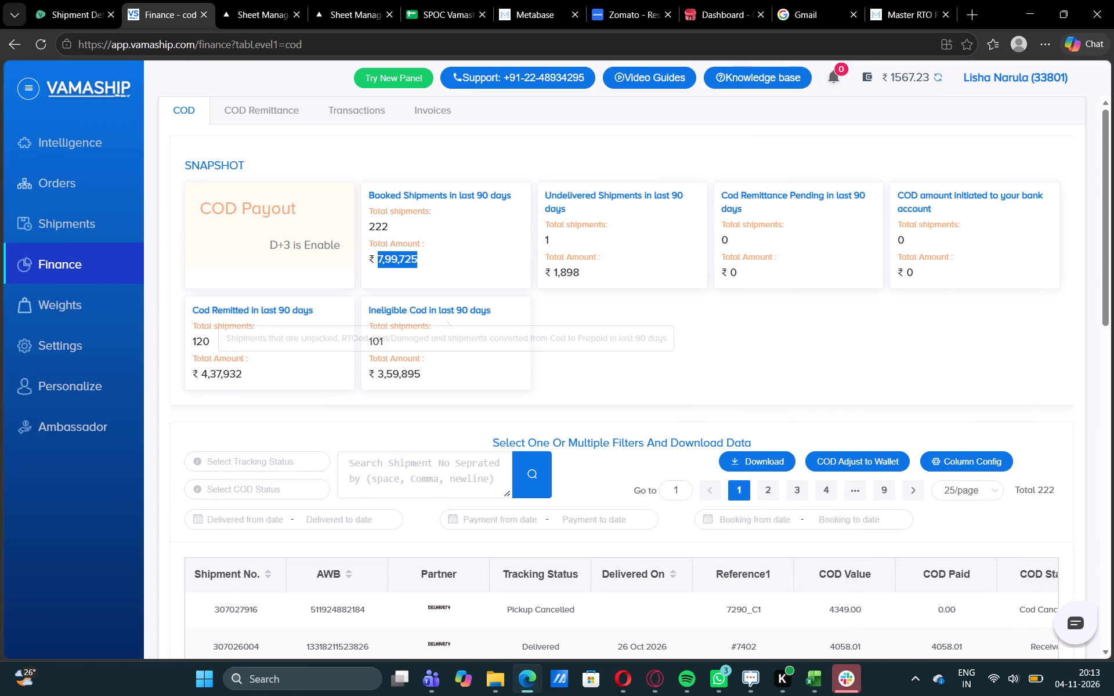
drag(201, 374, 246, 375)
key(ctrl+c)
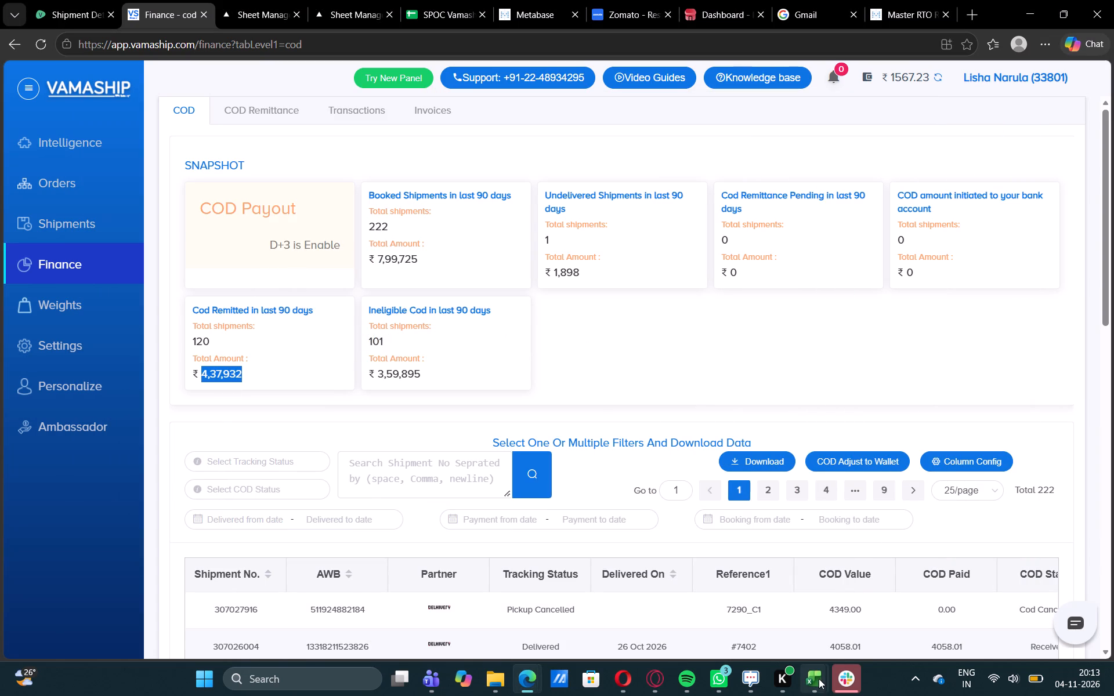
click(851, 620)
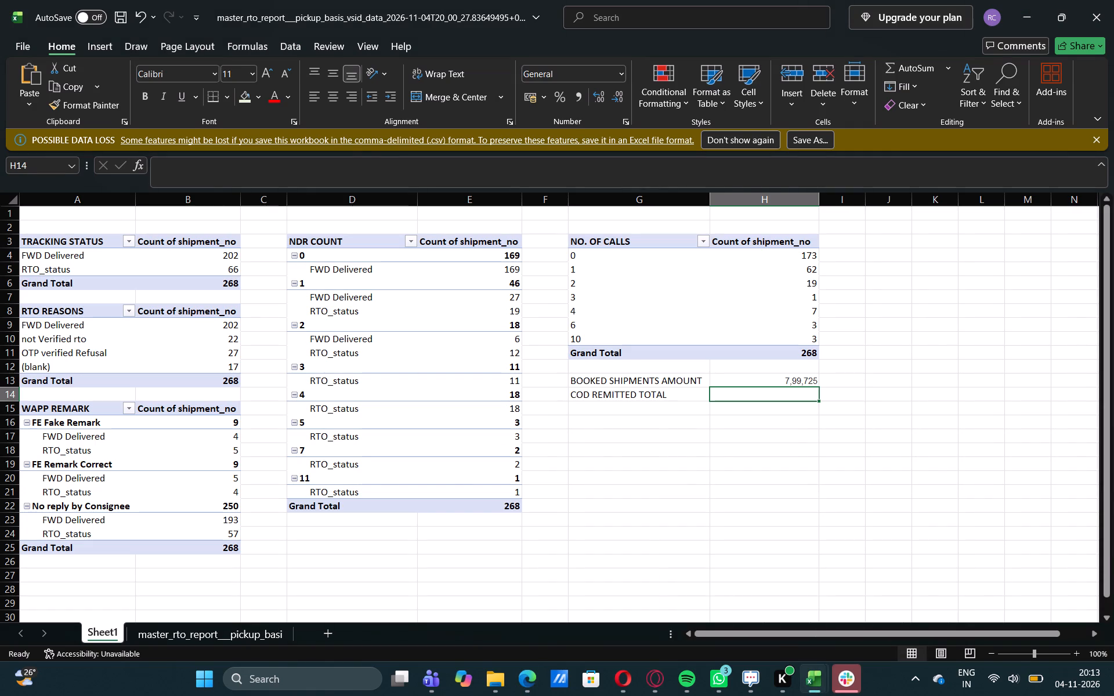
click(781, 398)
key(ctrl+v)
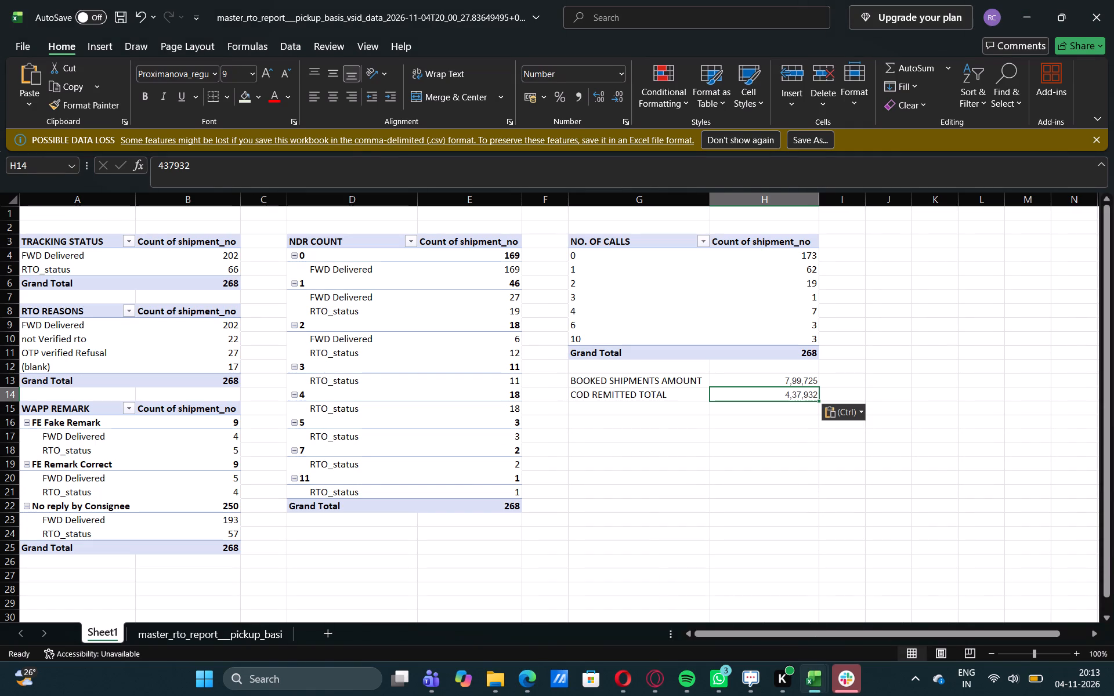
Copy the ineligible COD total amount 3,59,895 from the Vamaship Finance page in Edge into H15 of the Excel report.
click(630, 409)
click(1029, 25)
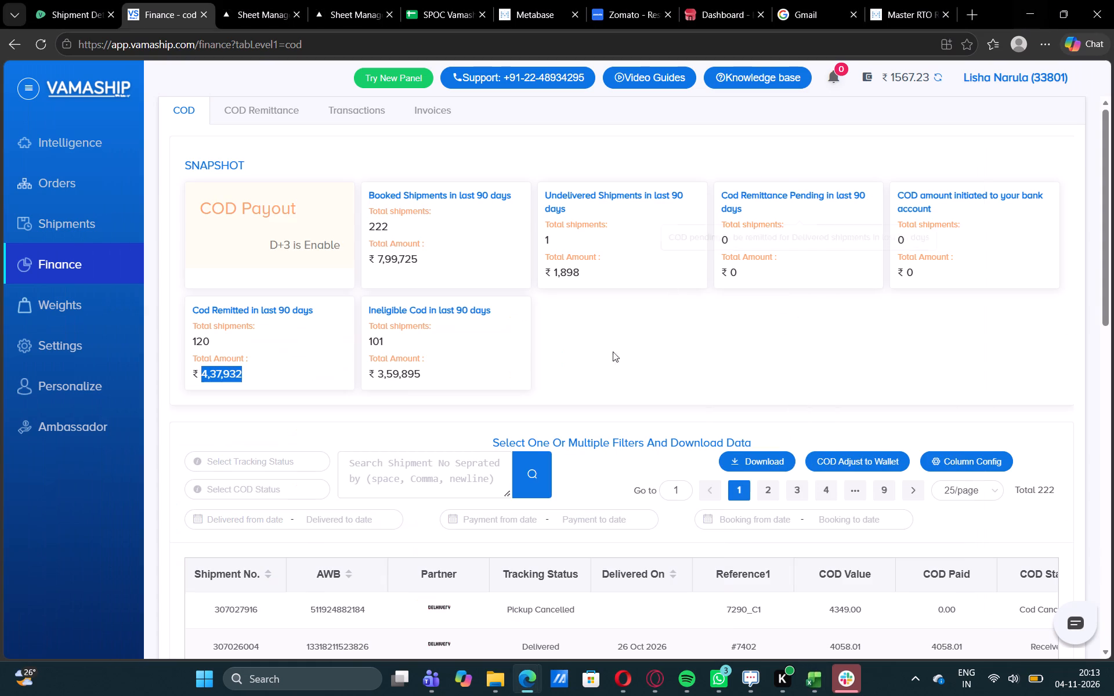
drag(378, 375, 429, 380)
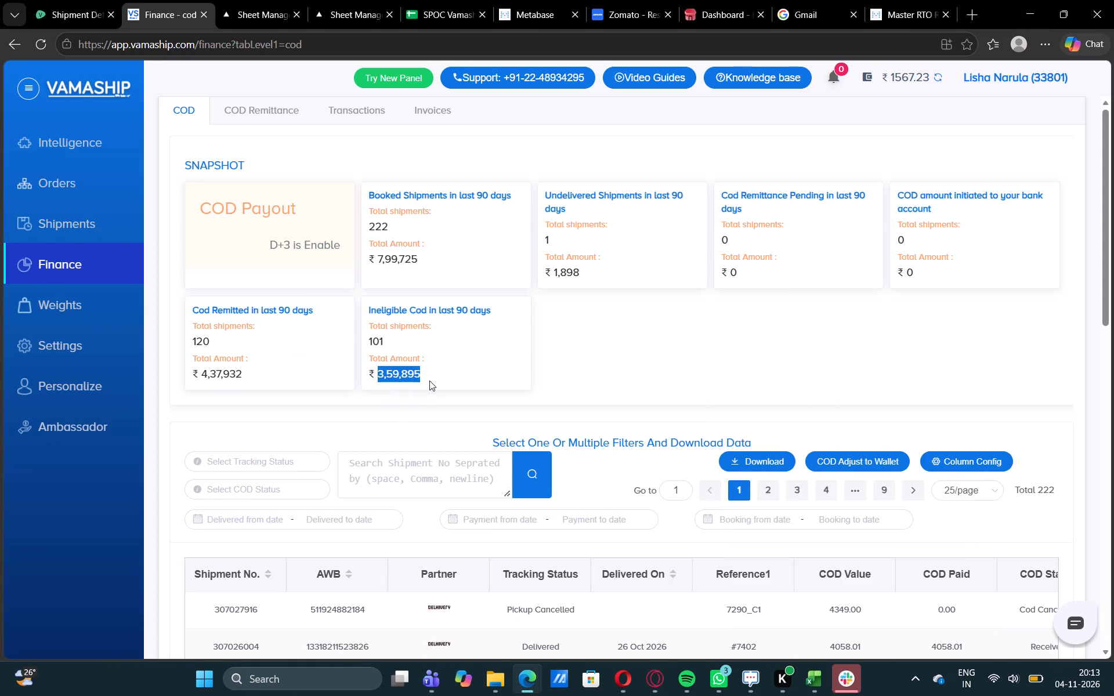
drag(429, 380, 429, 380)
key(ctrl+c)
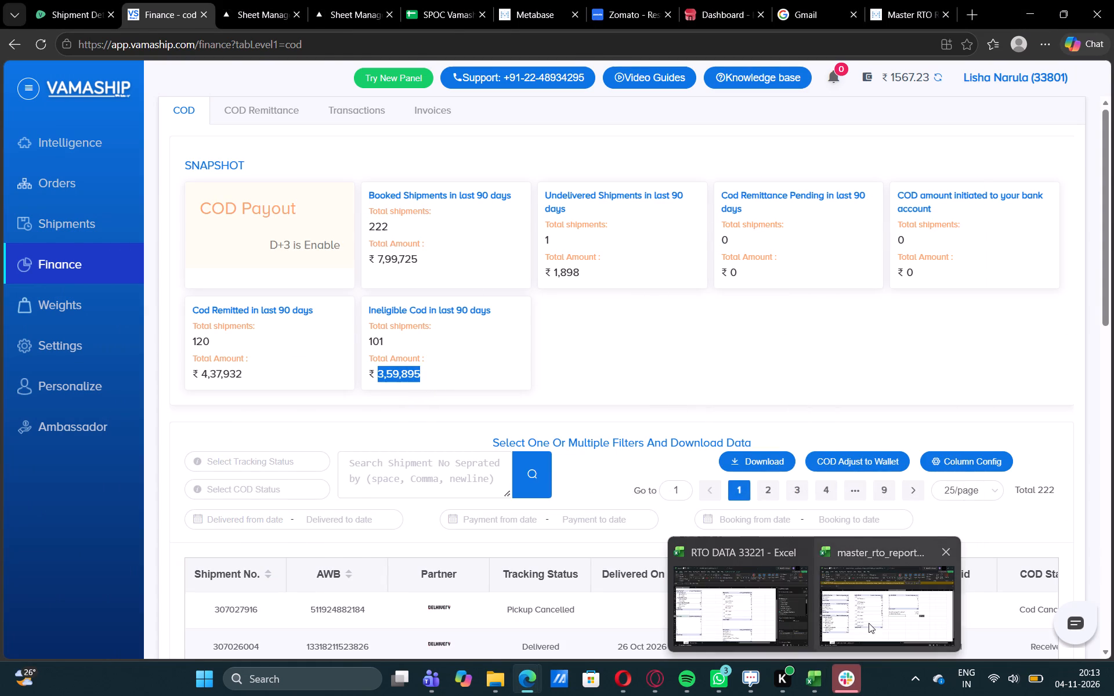
click(869, 623)
click(775, 409)
key(ctrl+v)
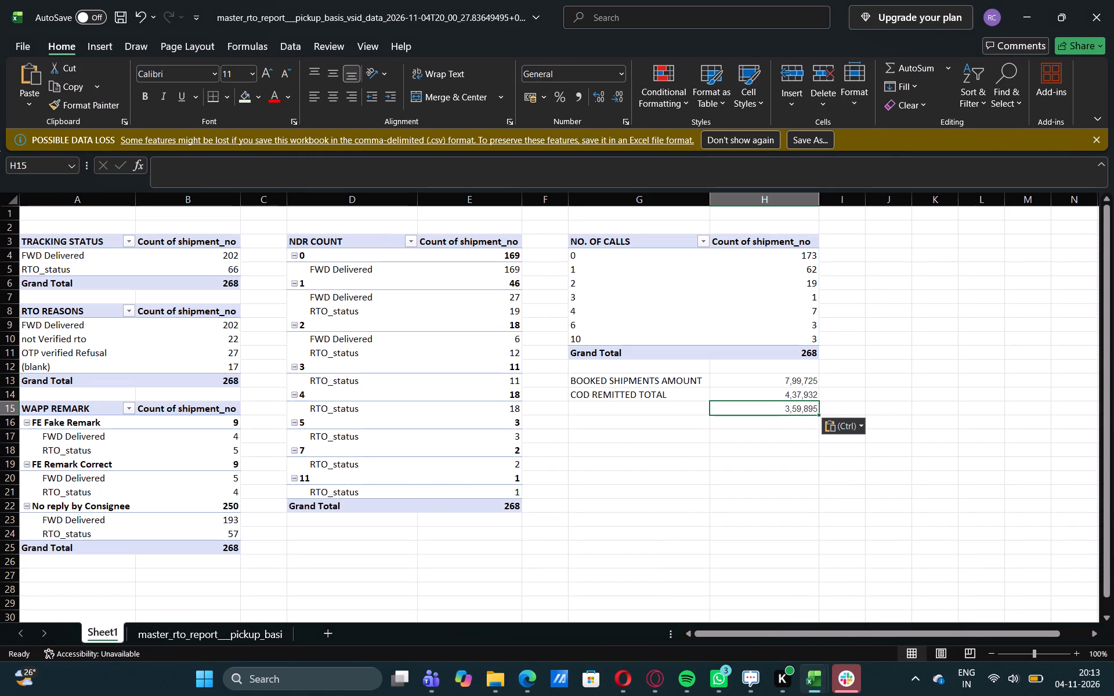
Enter the label INELIGIBLE SHIPMENT AMOUNT in G15, beside the ineligible COD amount.
click(673, 407)
text(INELEI)
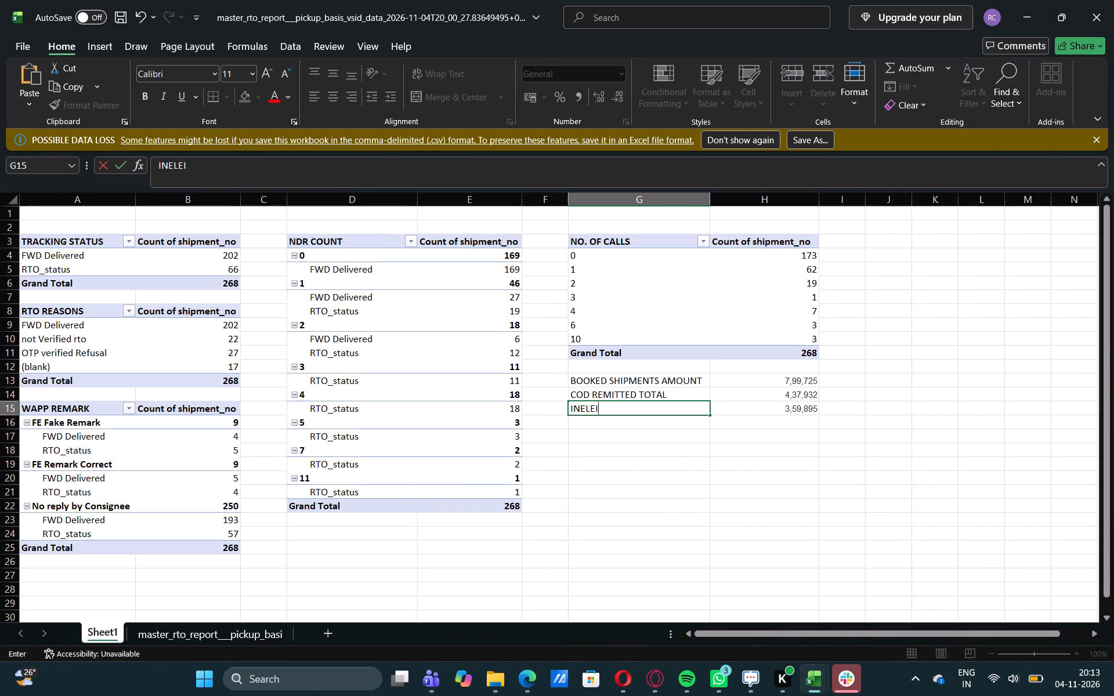
key(BackSpace)
key(BackSpace)
text(IGIBLE SHIPMEN)
key(t)
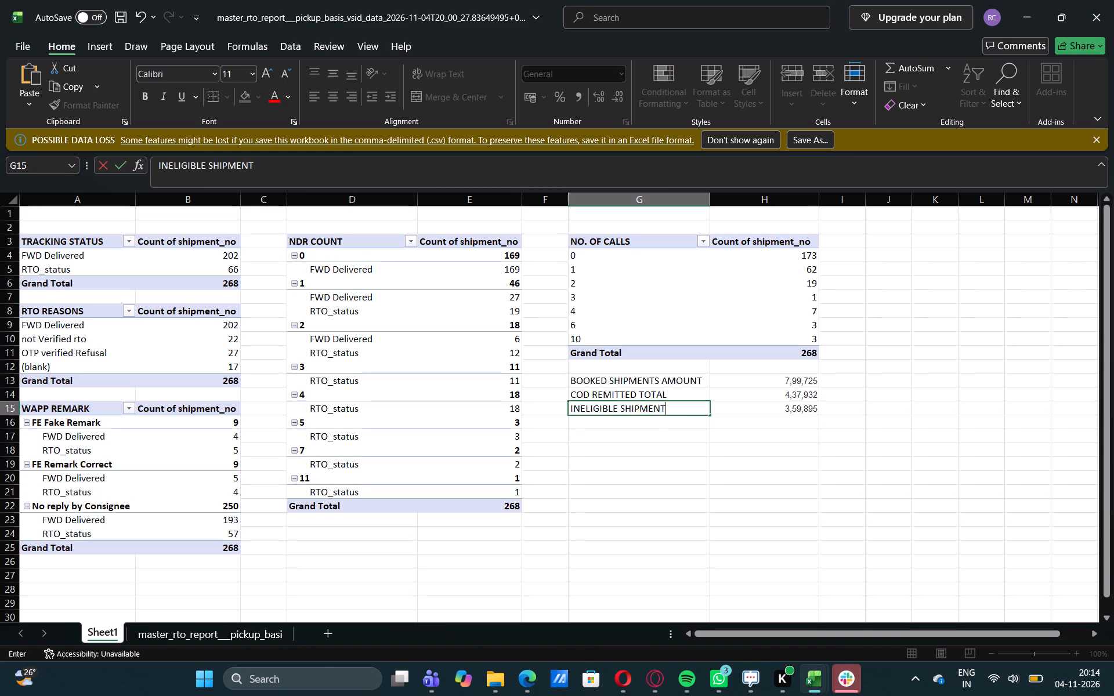
key(space)
text(AMOUNG)
key(BackSpace)
key(t)
click(700, 443)
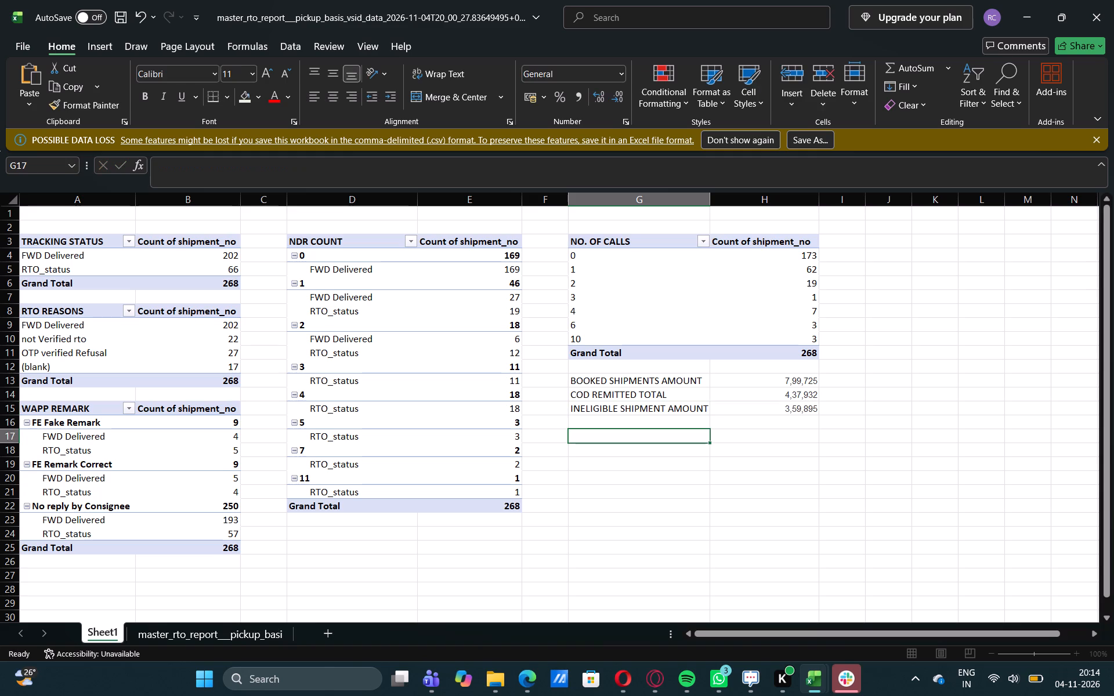
Format the amounts block G13:H15 with all borders and bold text.
click(581, 377)
drag(581, 377, 704, 407)
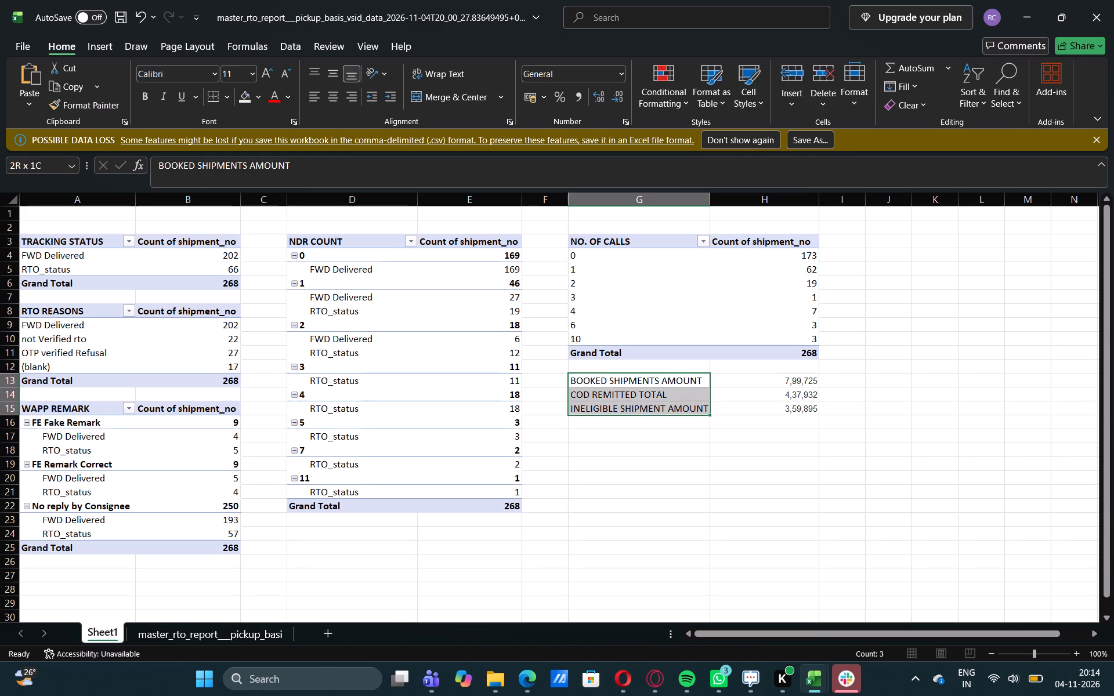
drag(704, 407, 791, 411)
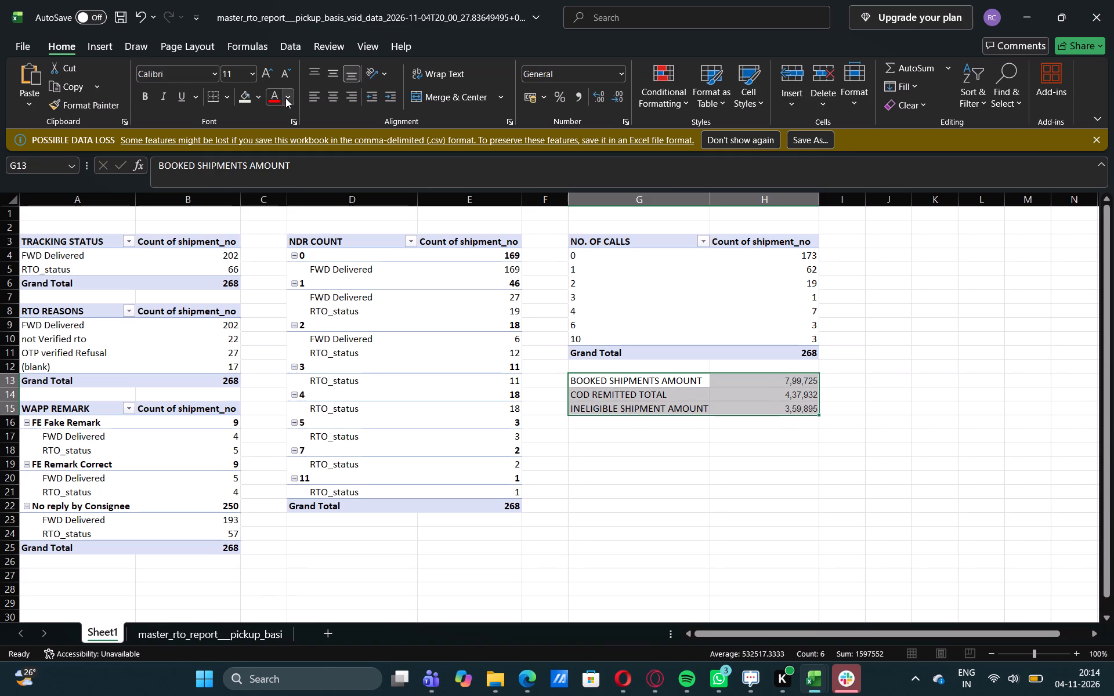
click(227, 94)
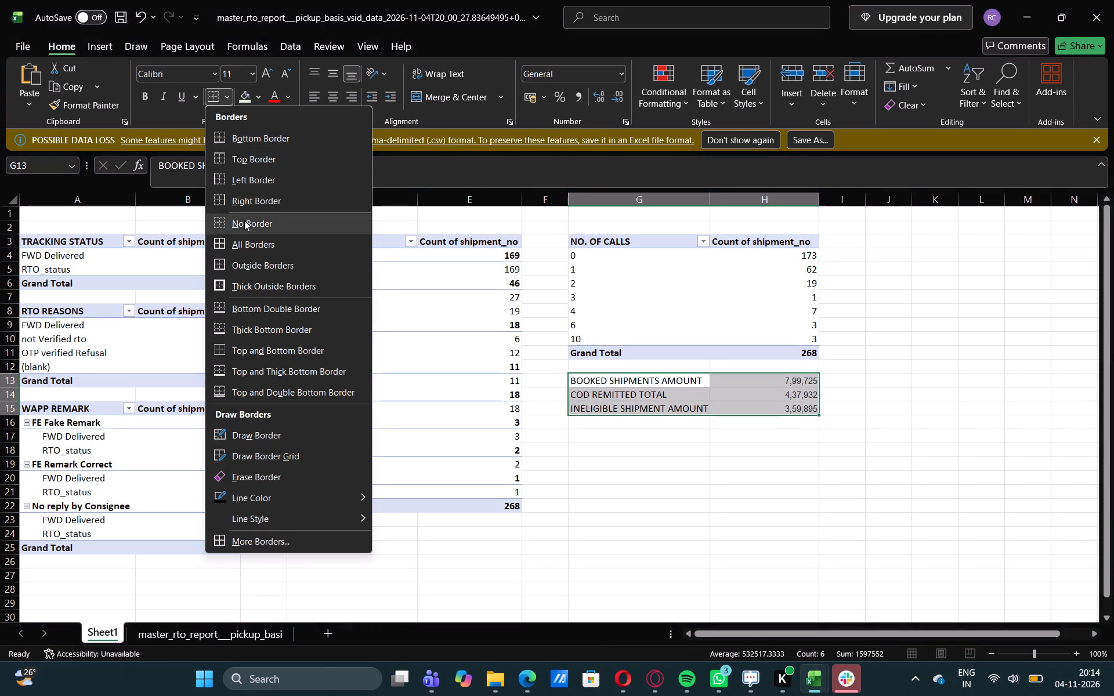
click(245, 240)
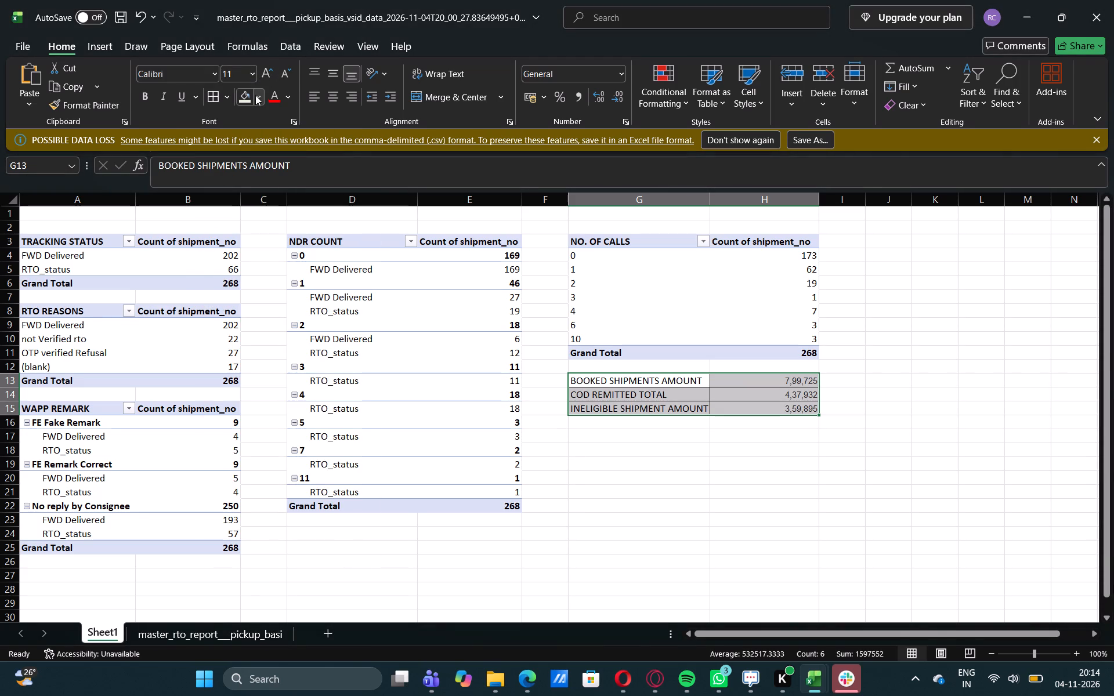
click(150, 93)
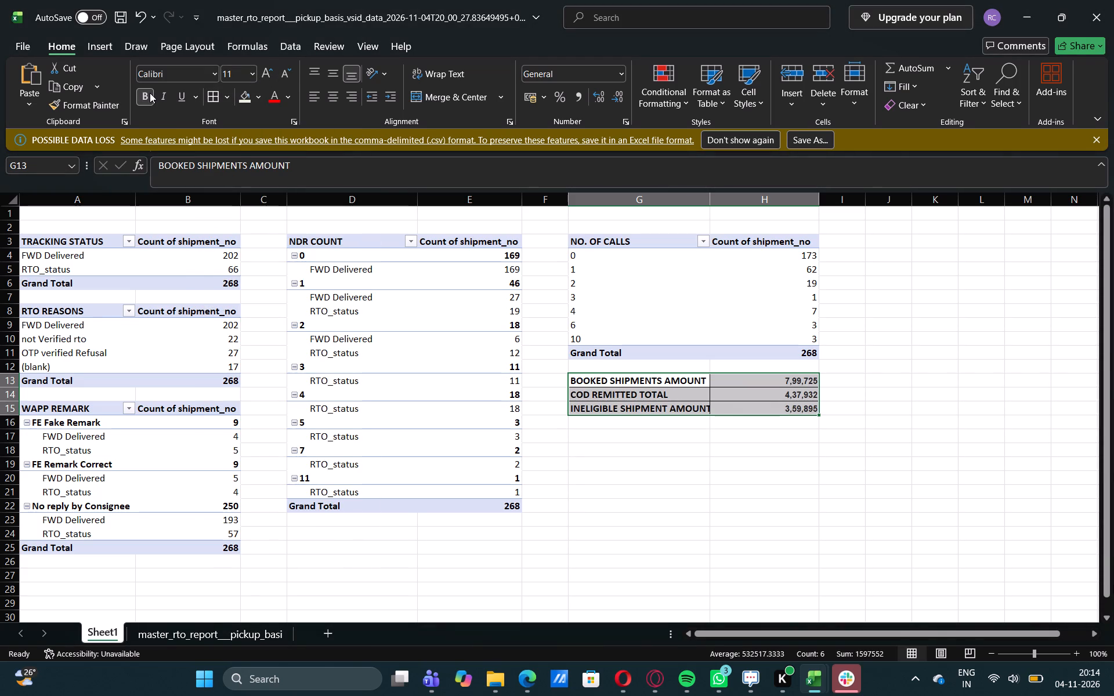
click(674, 486)
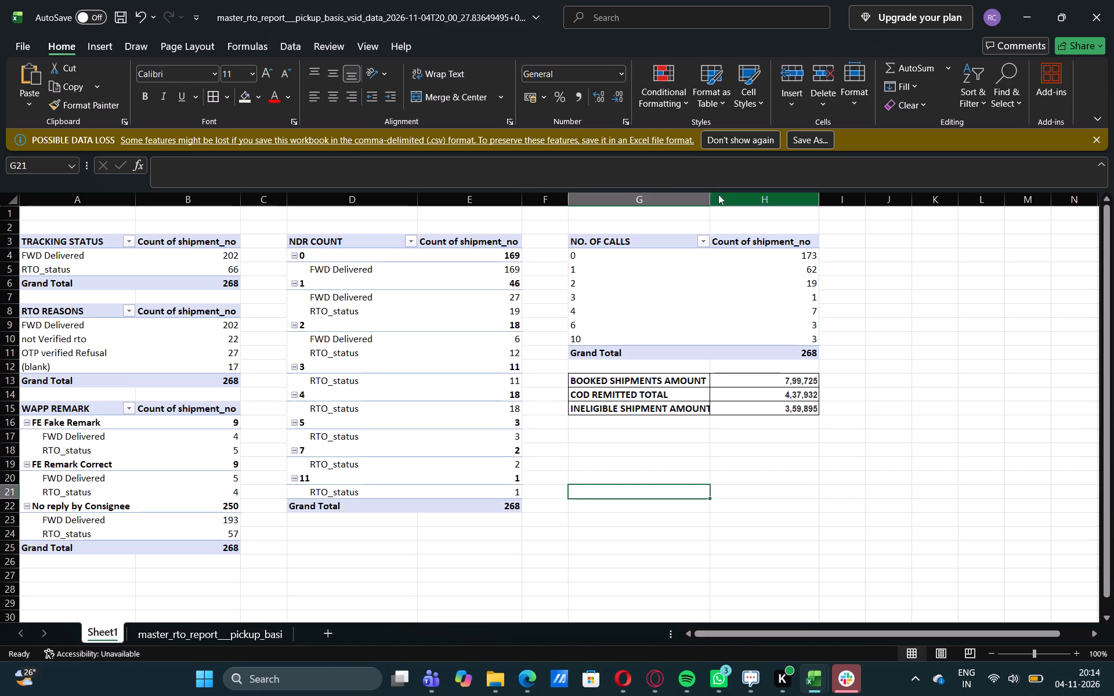
Widen column G so the bold INELIGIBLE SHIPMENT AMOUNT label fits.
drag(710, 194, 726, 194)
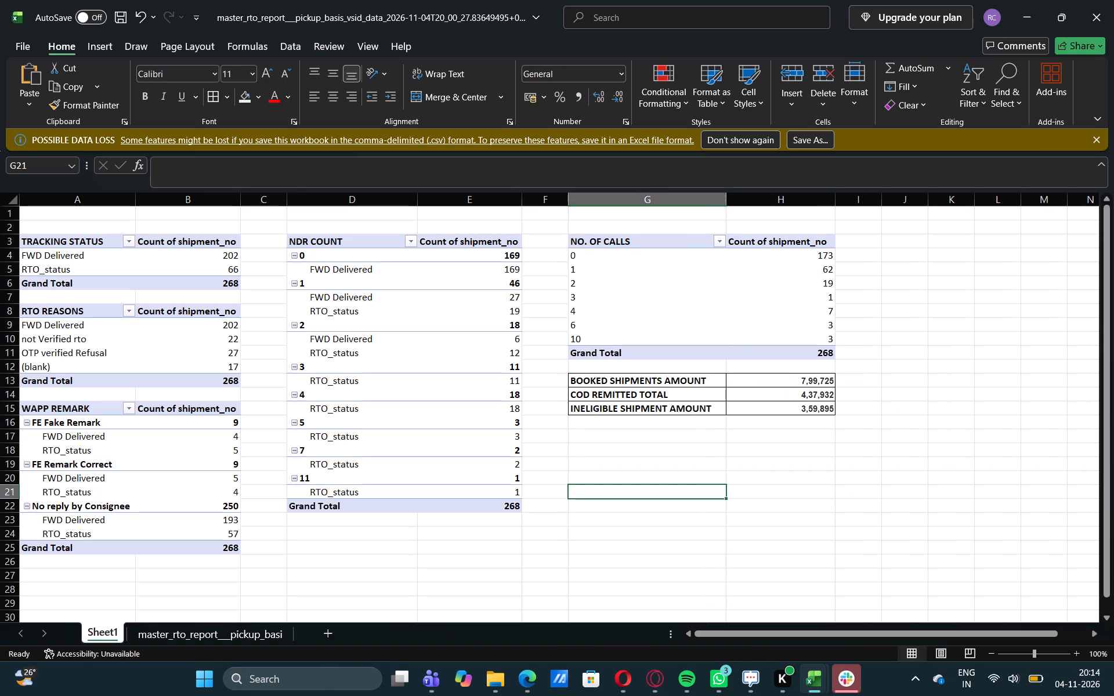
click(635, 465)
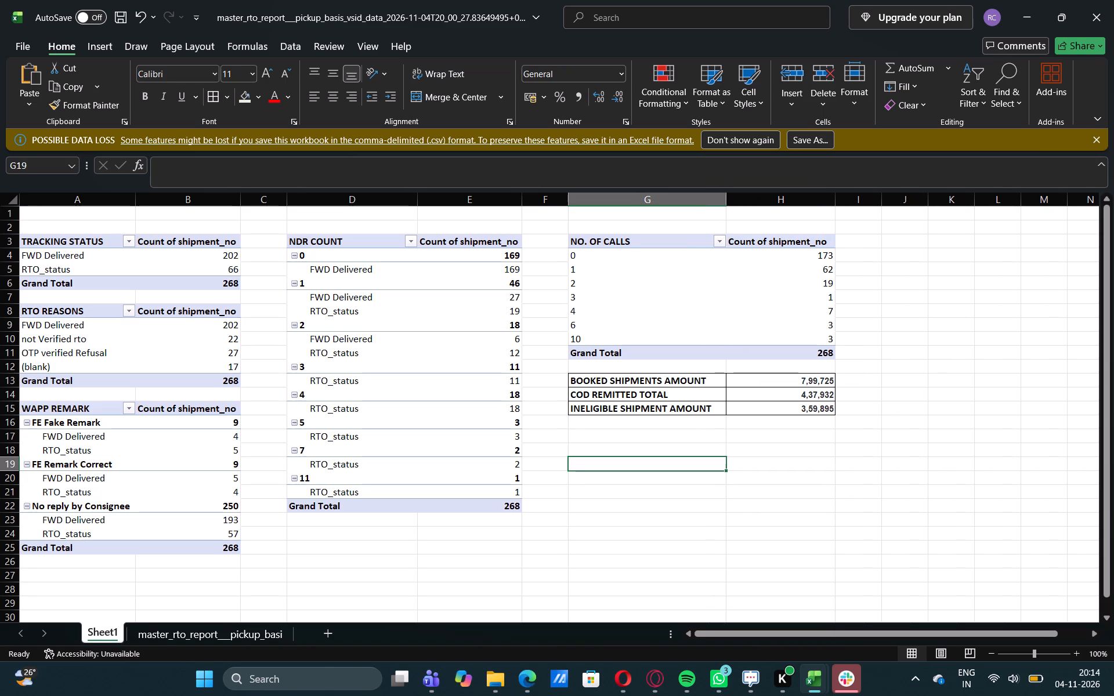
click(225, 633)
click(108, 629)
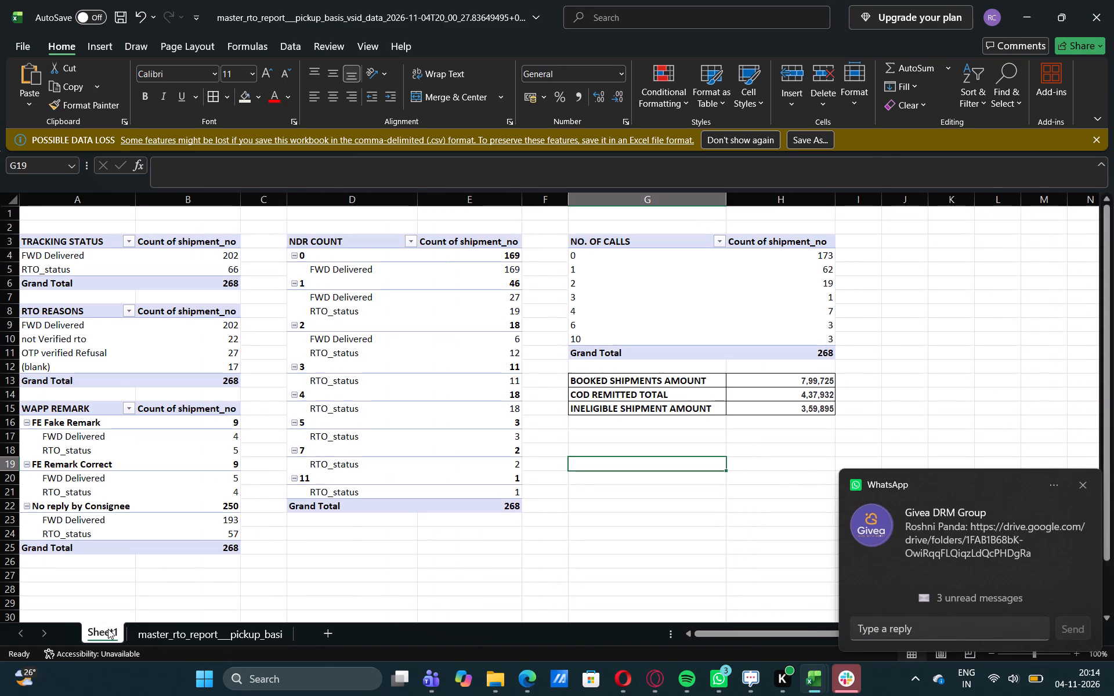
Save the active sheet as a CSV UTF-8 file named REPORT ELEN THE LABEL in the Downloads folder.
click(21, 40)
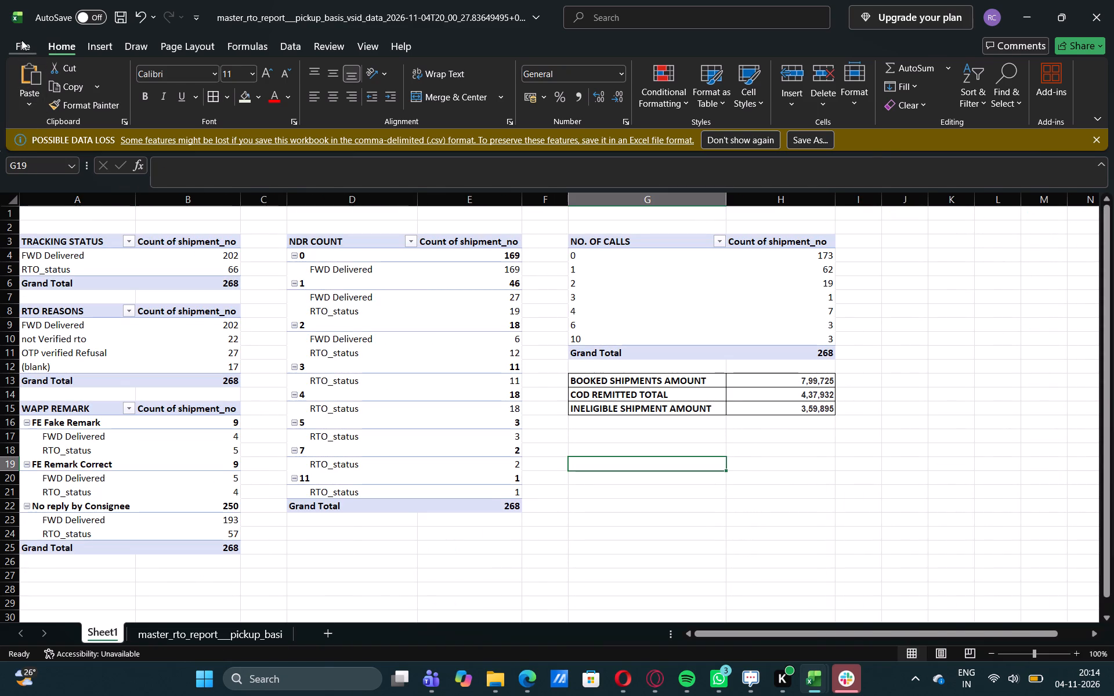
click(48, 265)
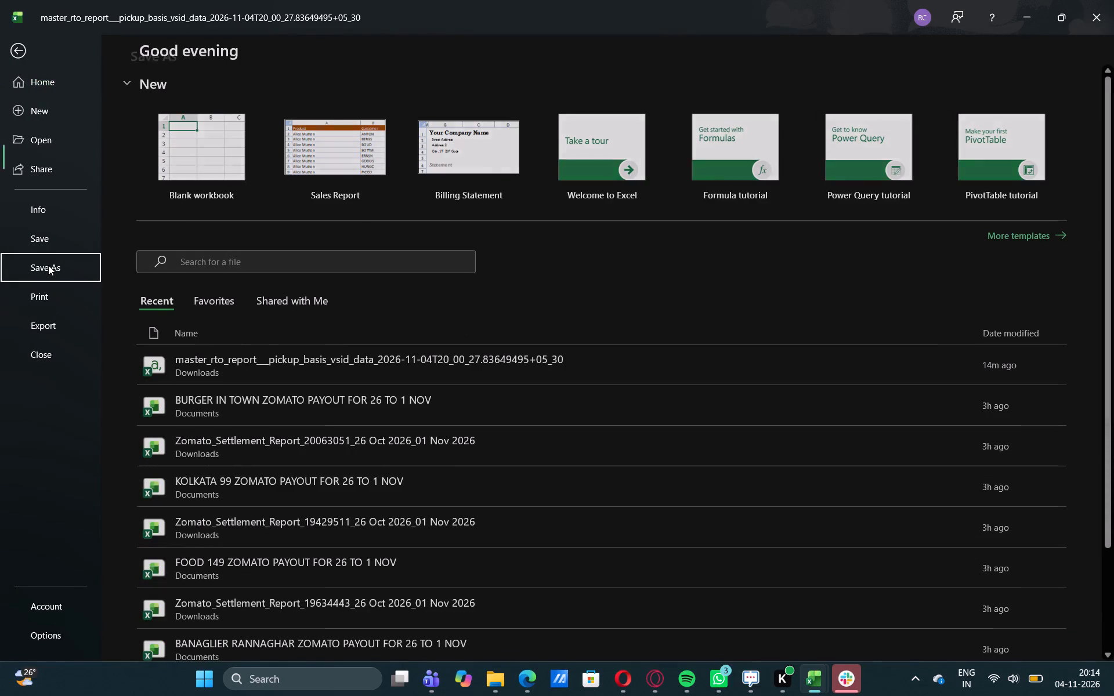
click(178, 382)
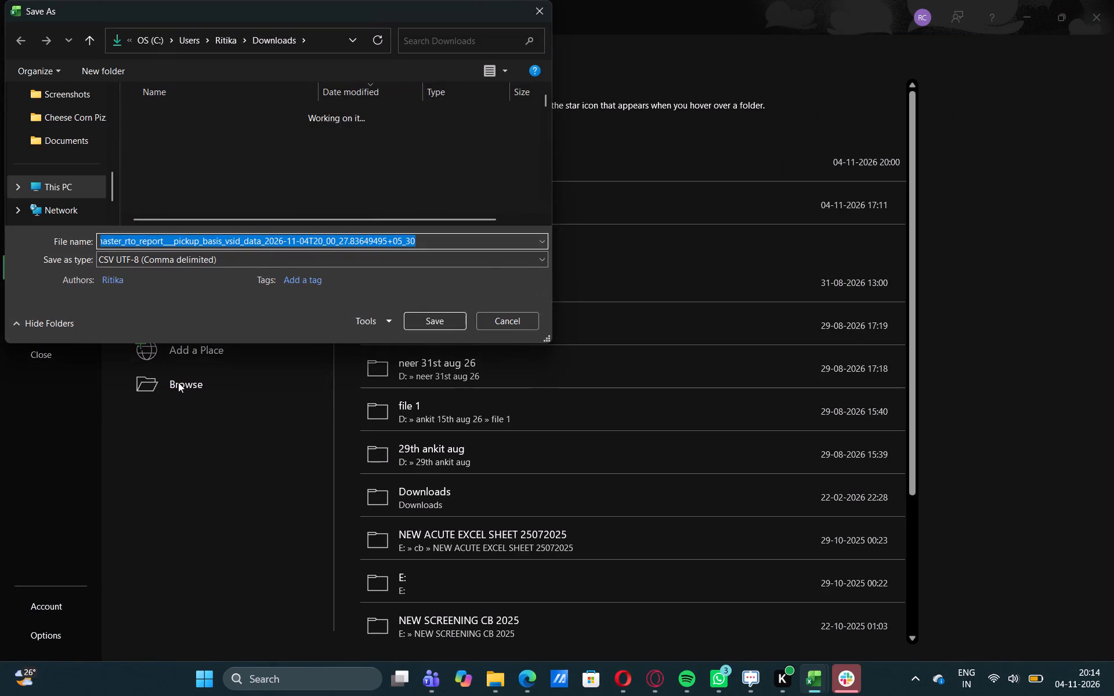
key(BackSpace)
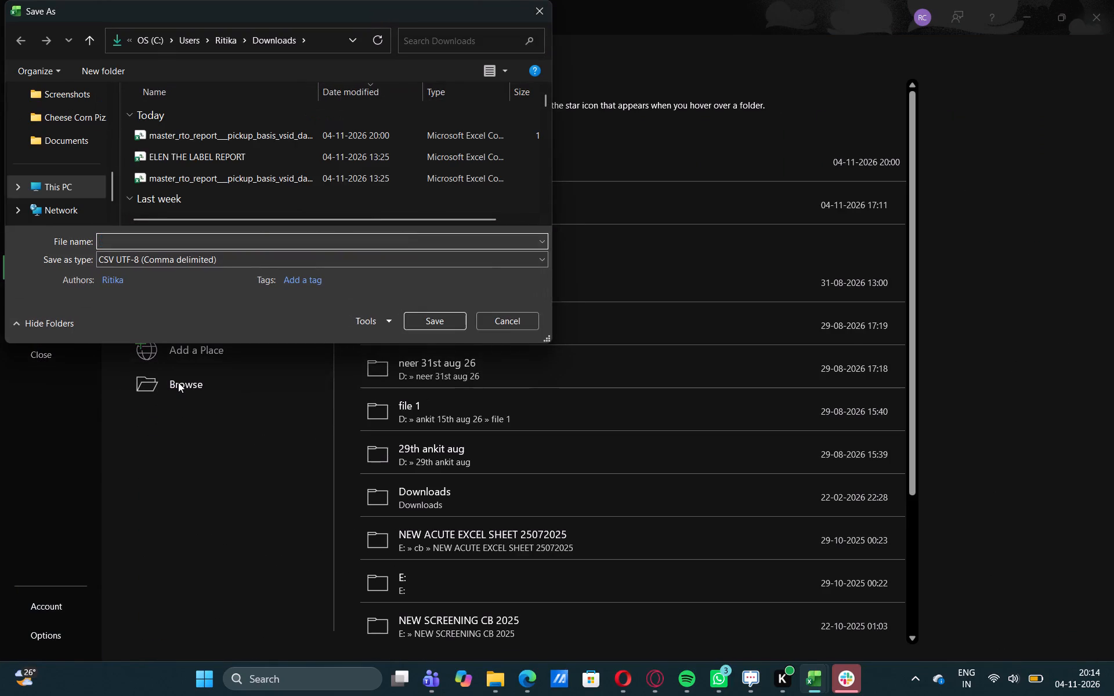
text(ELW)
key(BackSpace)
key(BackSpace)
key(BackSpace)
text(REPOST)
key(BackSpace)
key(BackSpace)
text(RT)
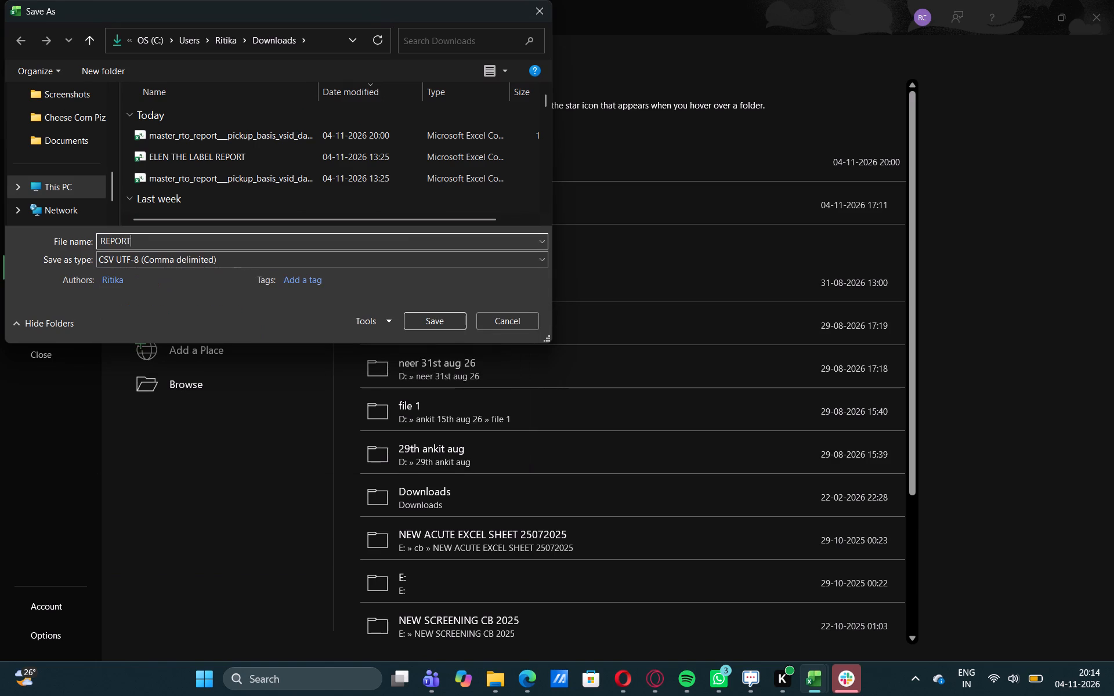
key(space)
text(ELEN THE)
key(space)
text(LABEL)
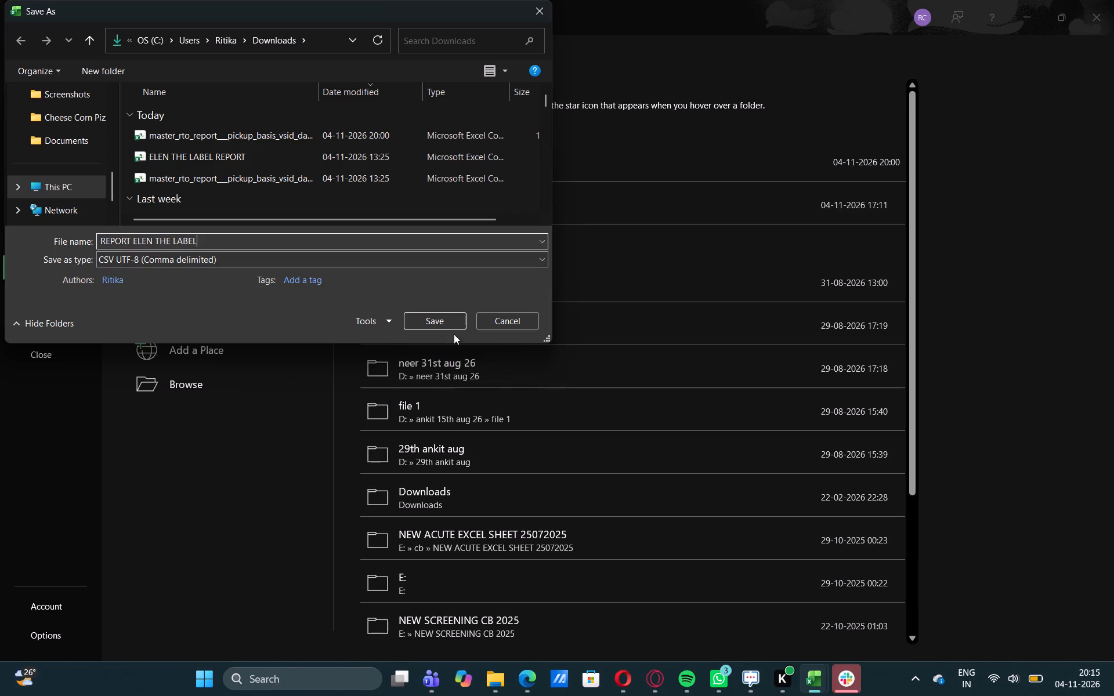
click(446, 317)
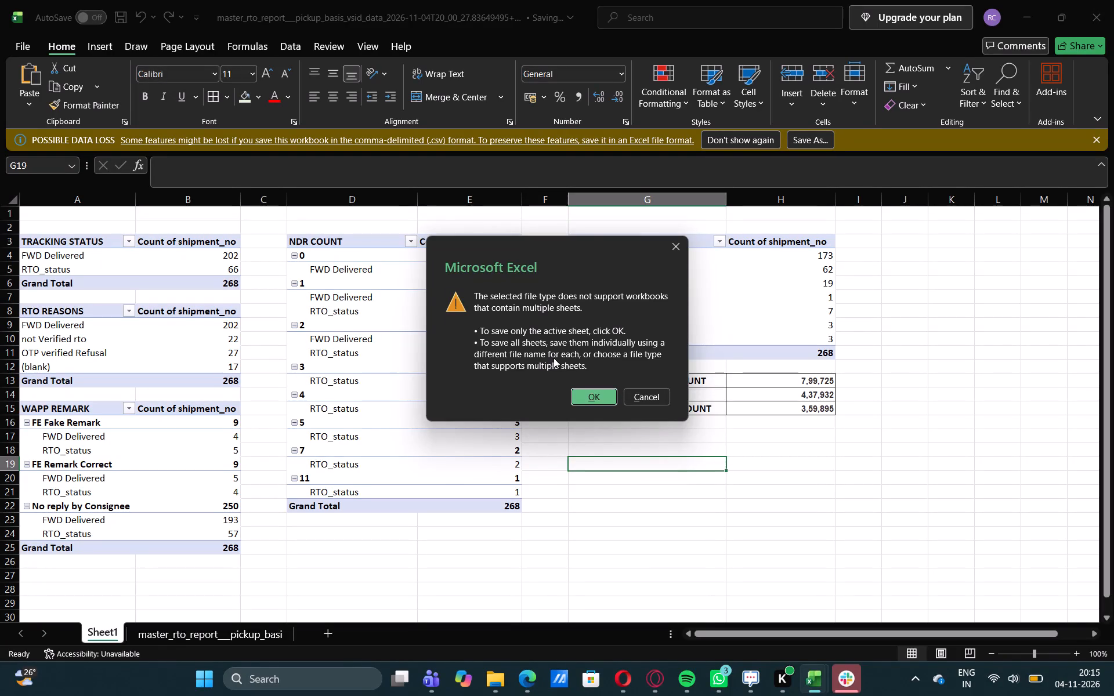
click(588, 396)
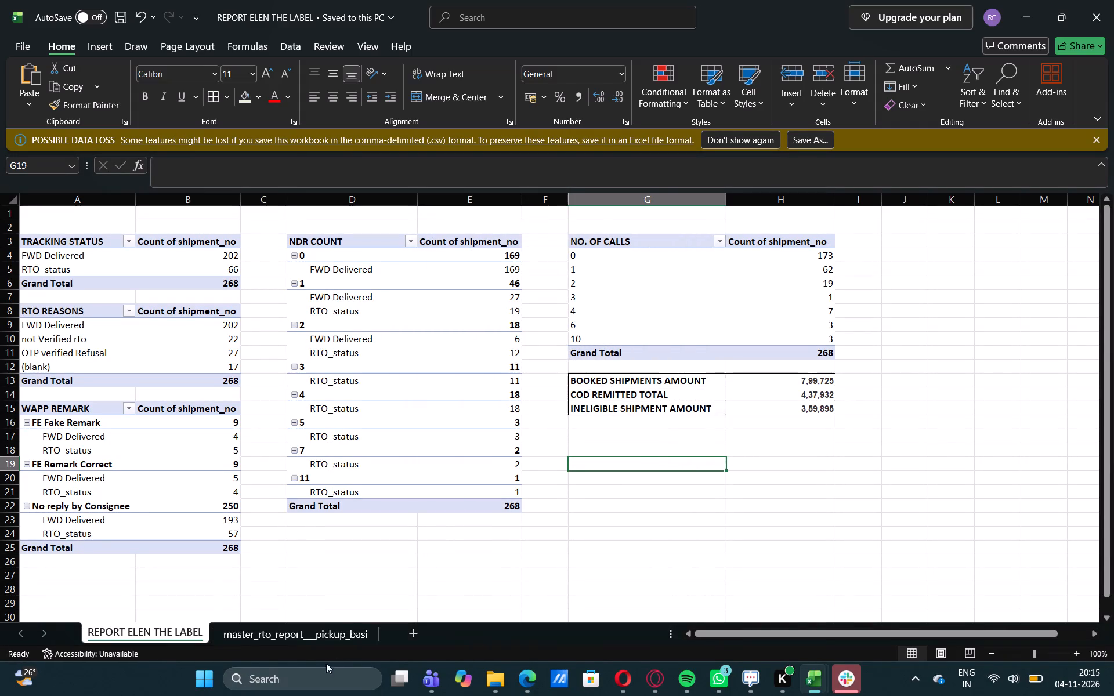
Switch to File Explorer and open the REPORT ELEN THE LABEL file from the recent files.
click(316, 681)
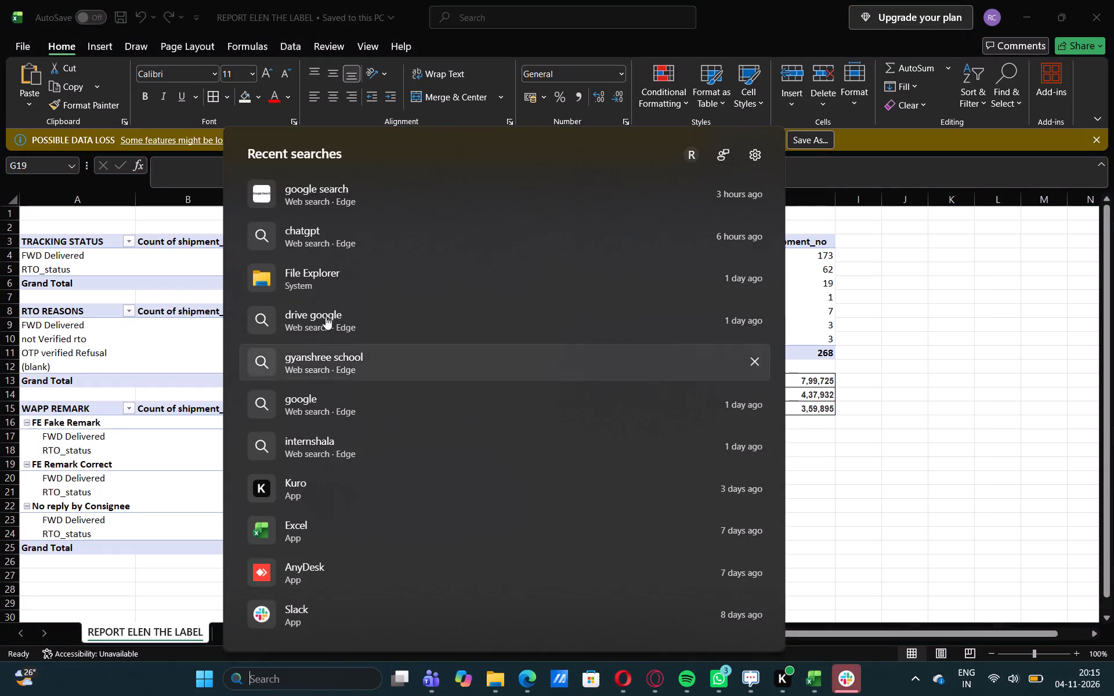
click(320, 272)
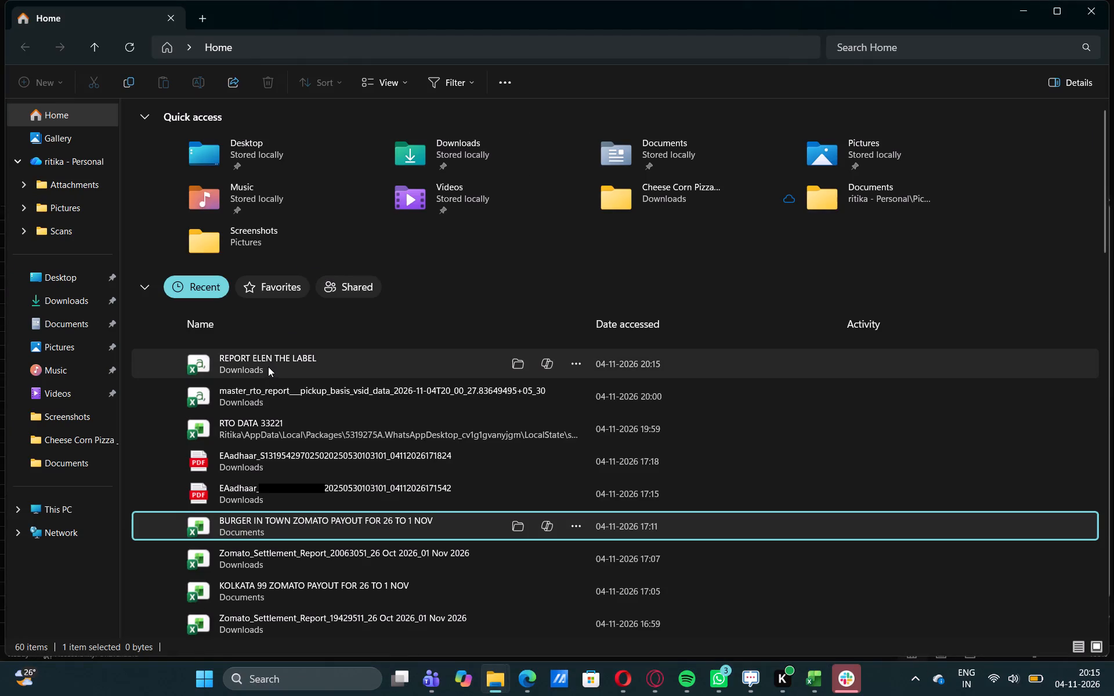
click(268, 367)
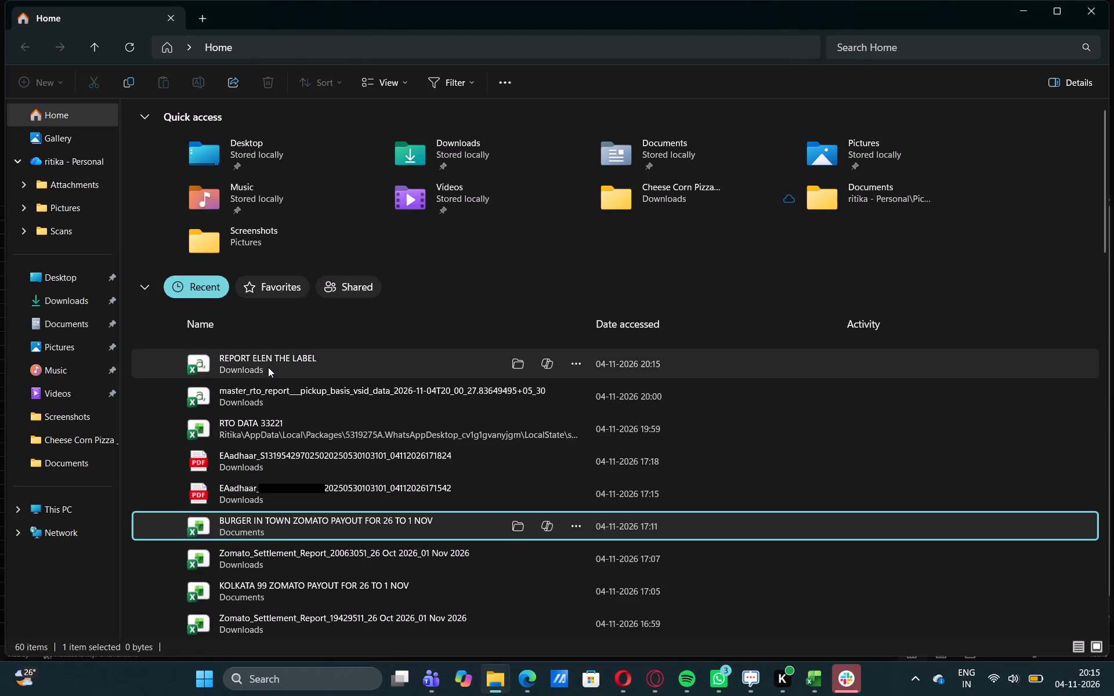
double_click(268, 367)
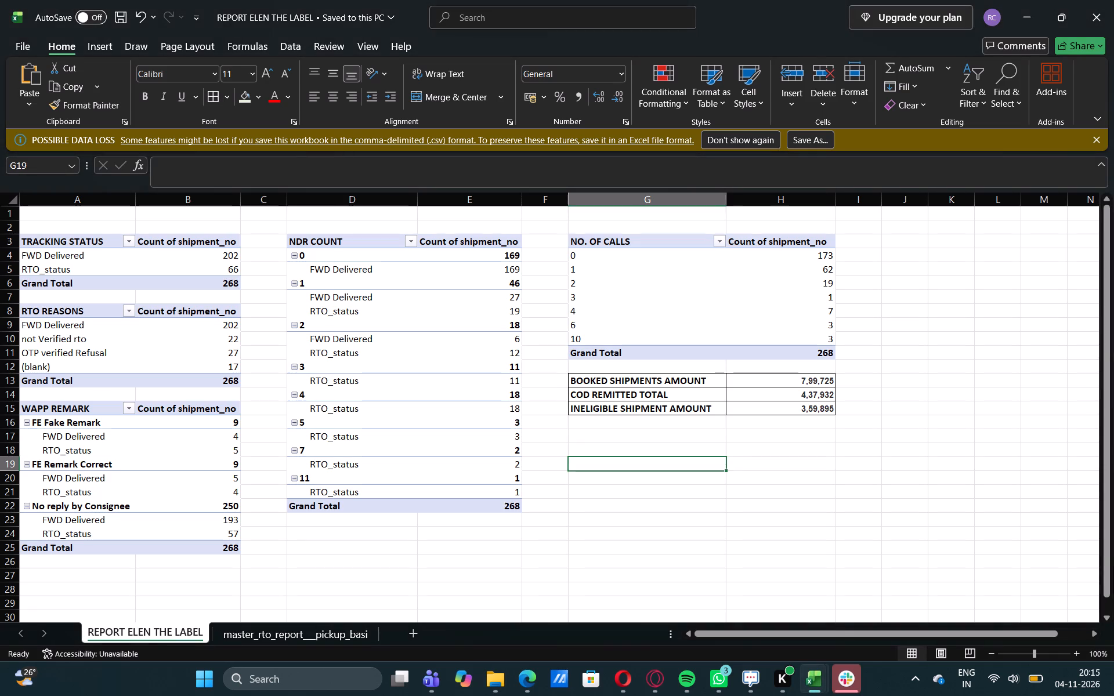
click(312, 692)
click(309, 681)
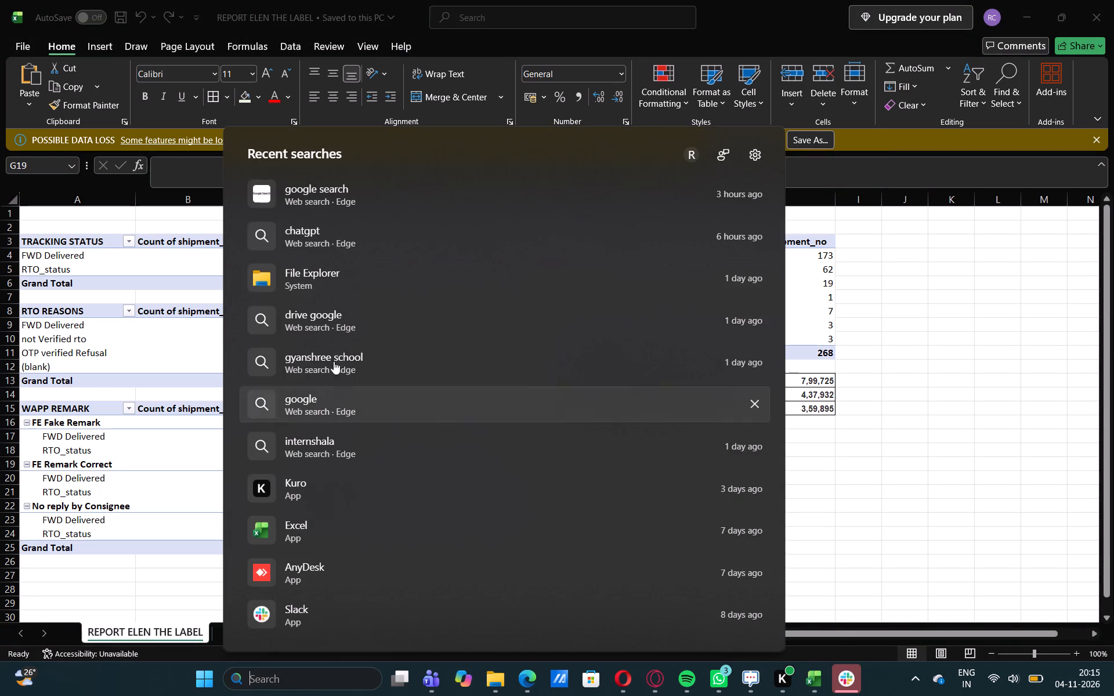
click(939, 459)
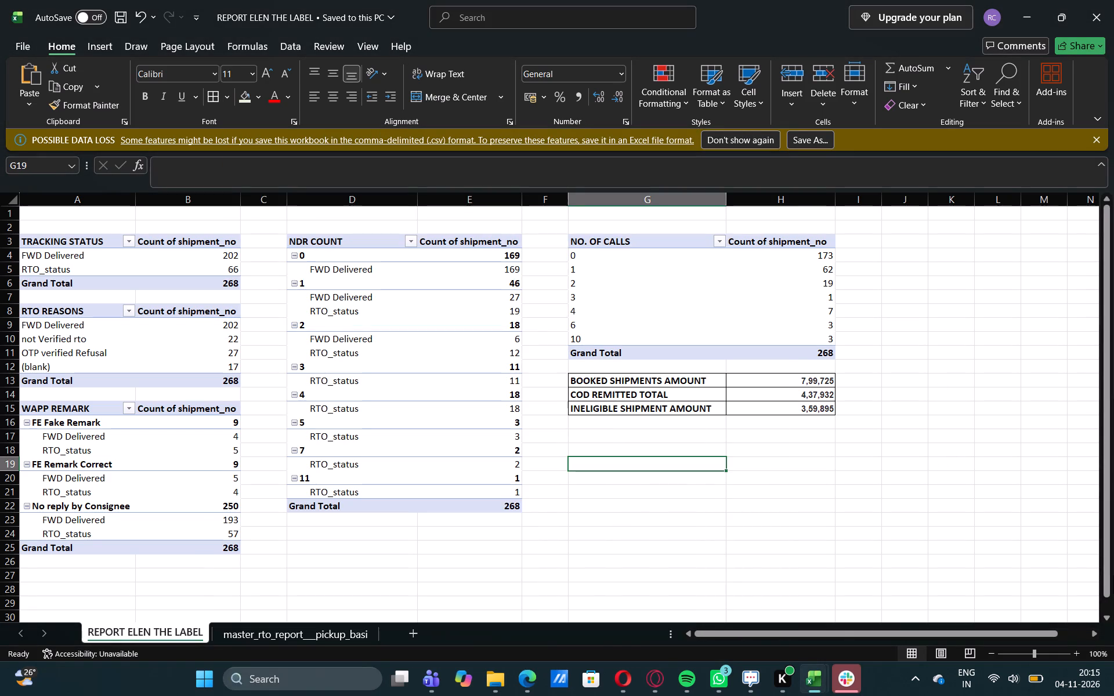
Share the recent REPORT ELEN THE LABEL file from File Explorer through WhatsApp.
click(315, 672)
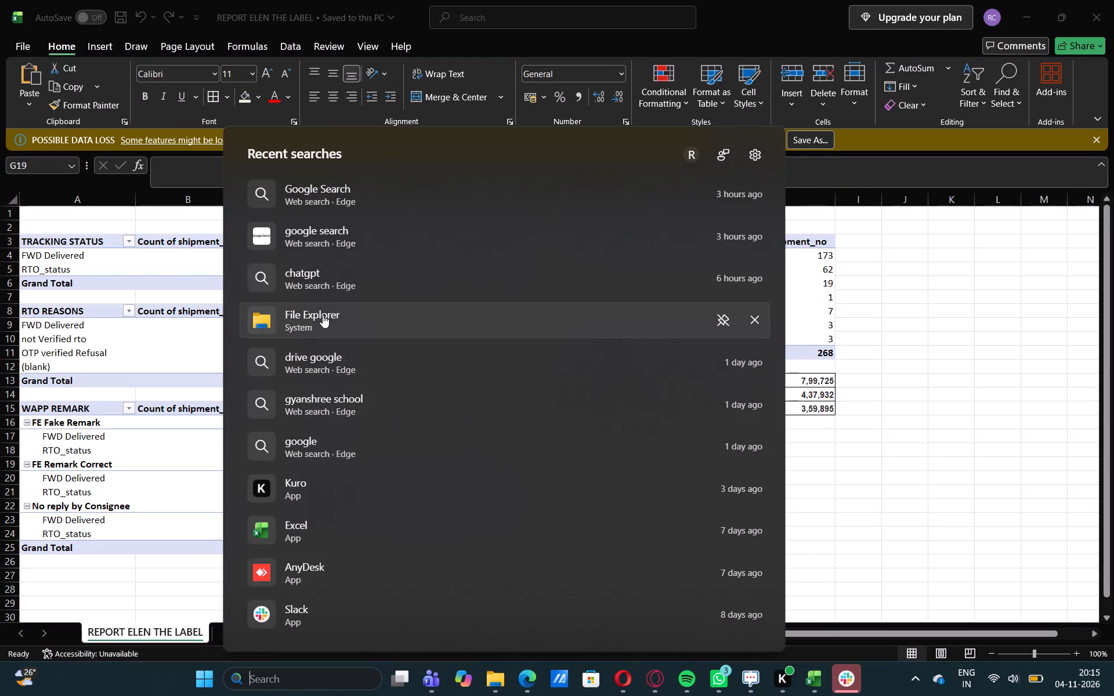
click(323, 315)
right_click(309, 359)
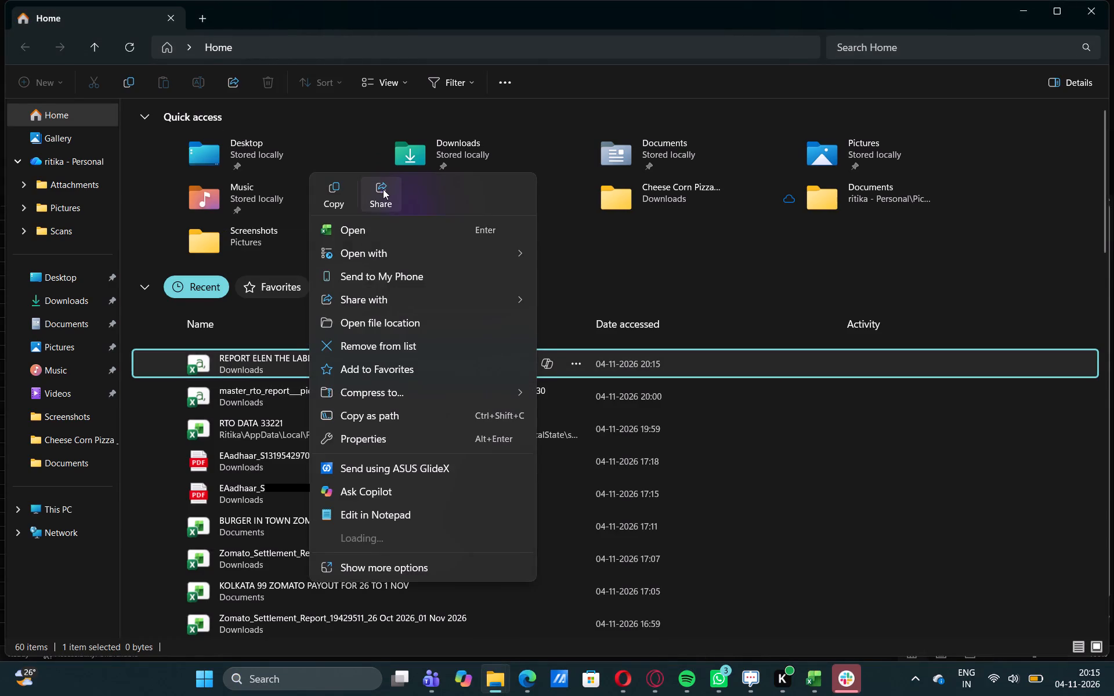
click(383, 189)
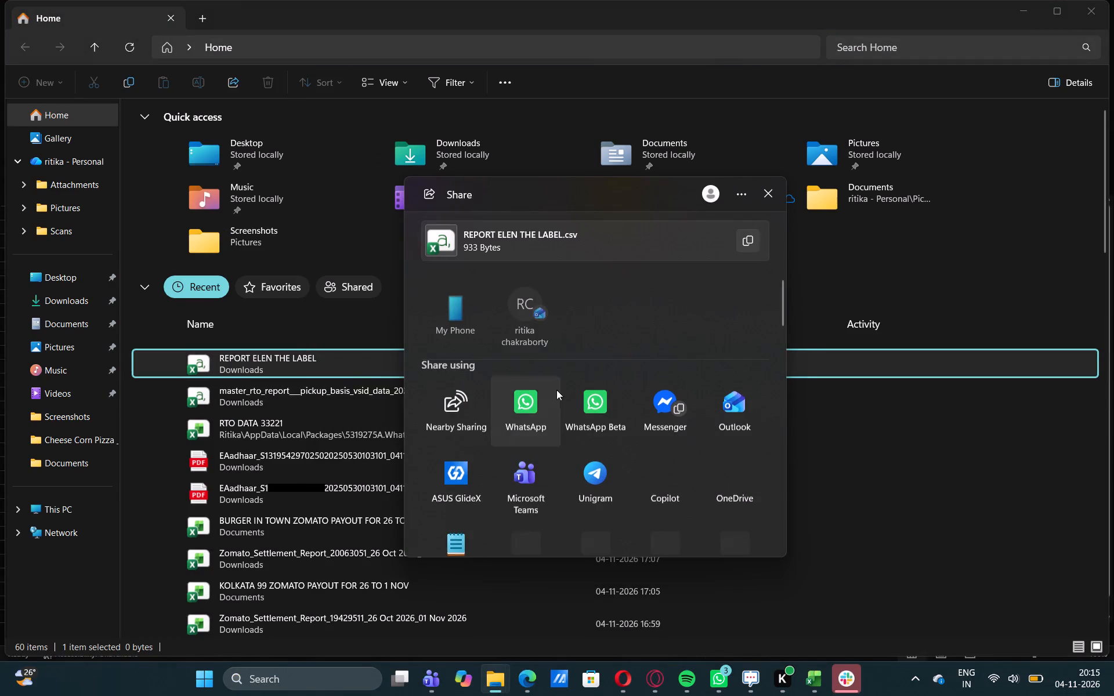
click(523, 410)
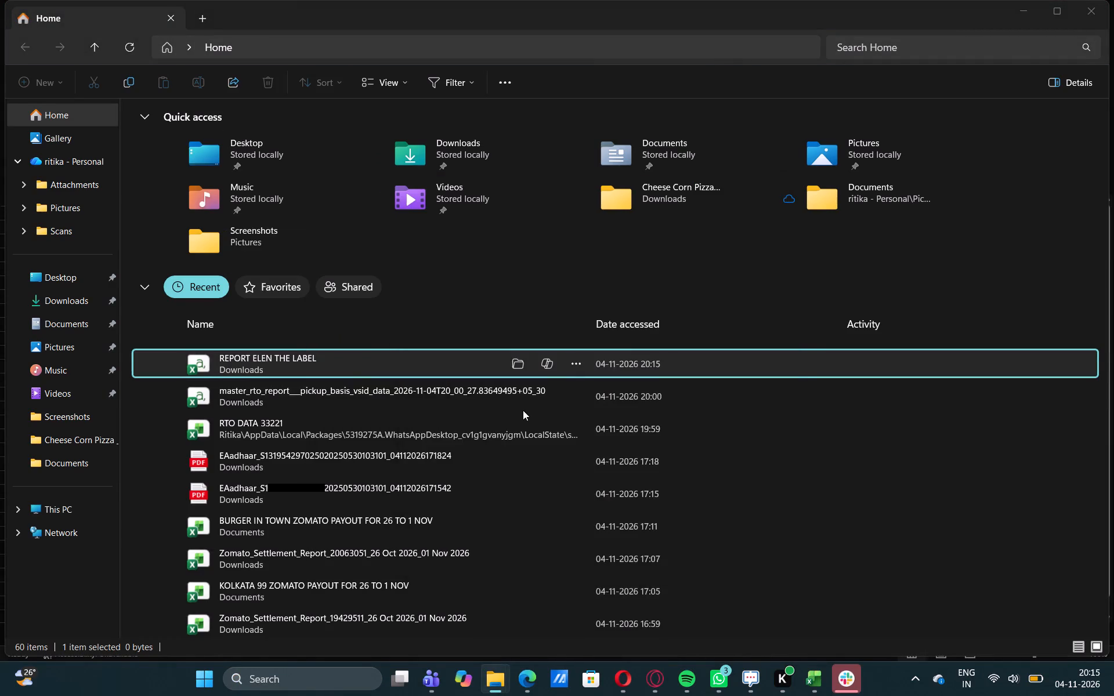
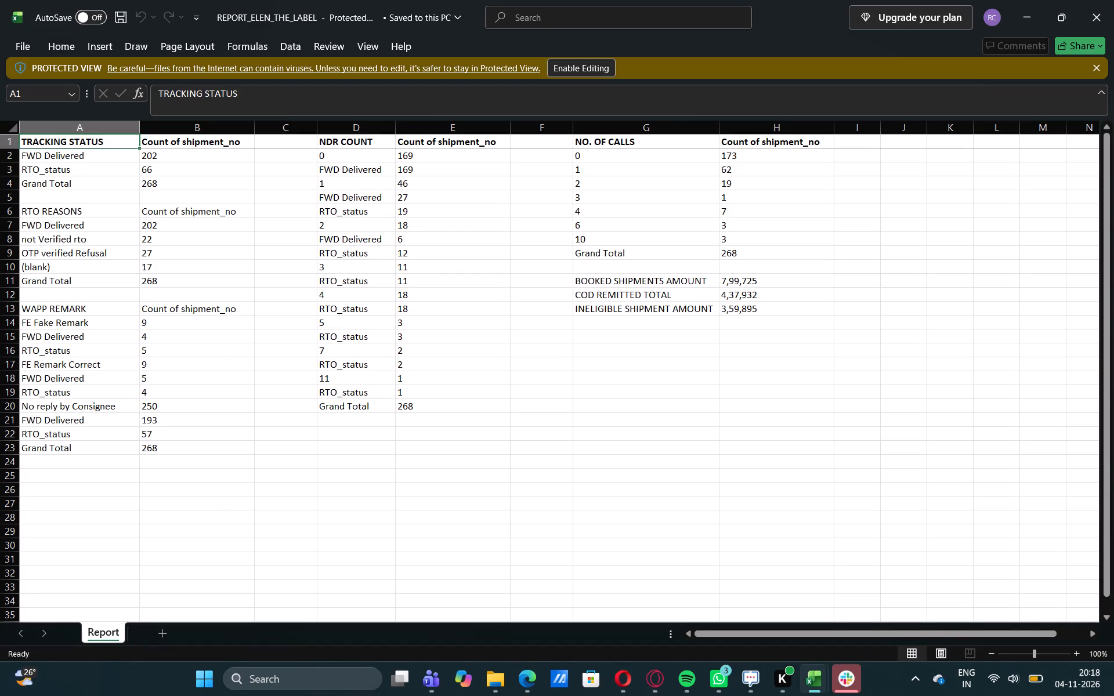
Enable editing in the protected REPORT_ELEN_THE_LABEL workbook.
click(601, 70)
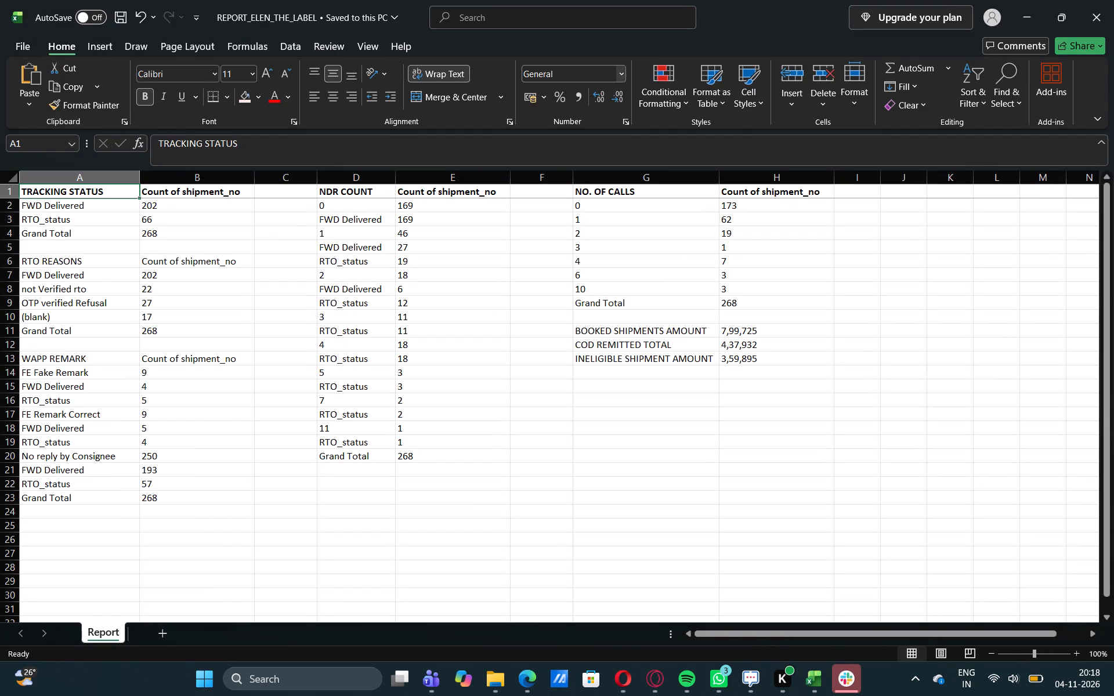
click(540, 430)
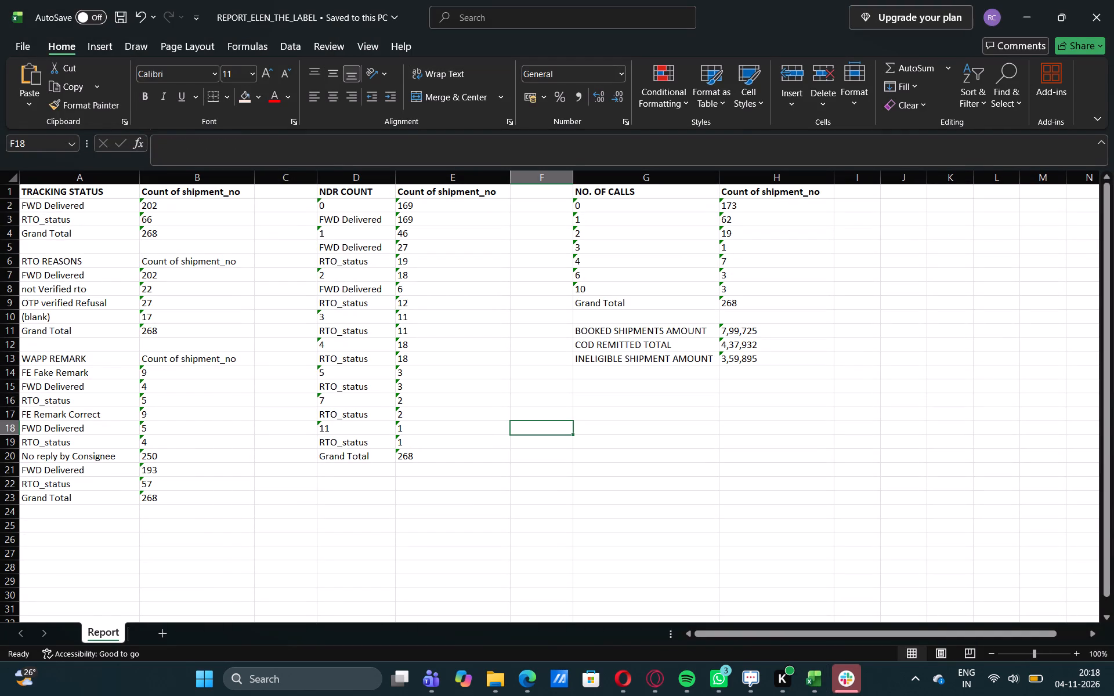
Apply all borders to the report range A1:H25 on the Report sheet.
click(36, 191)
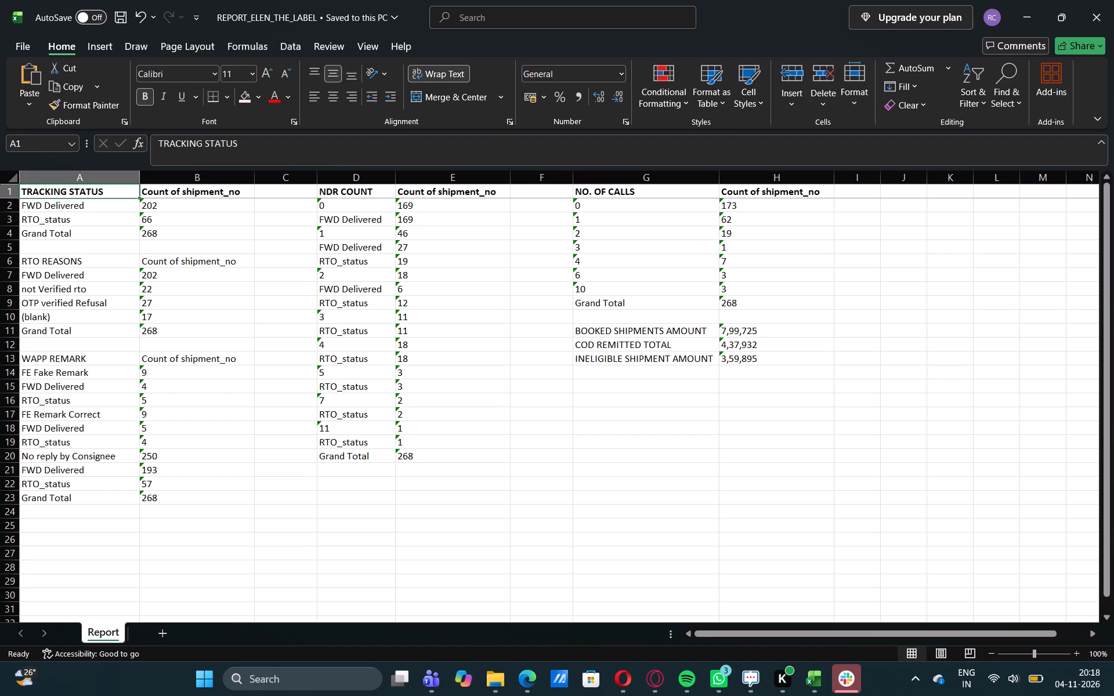
drag(36, 191, 487, 546)
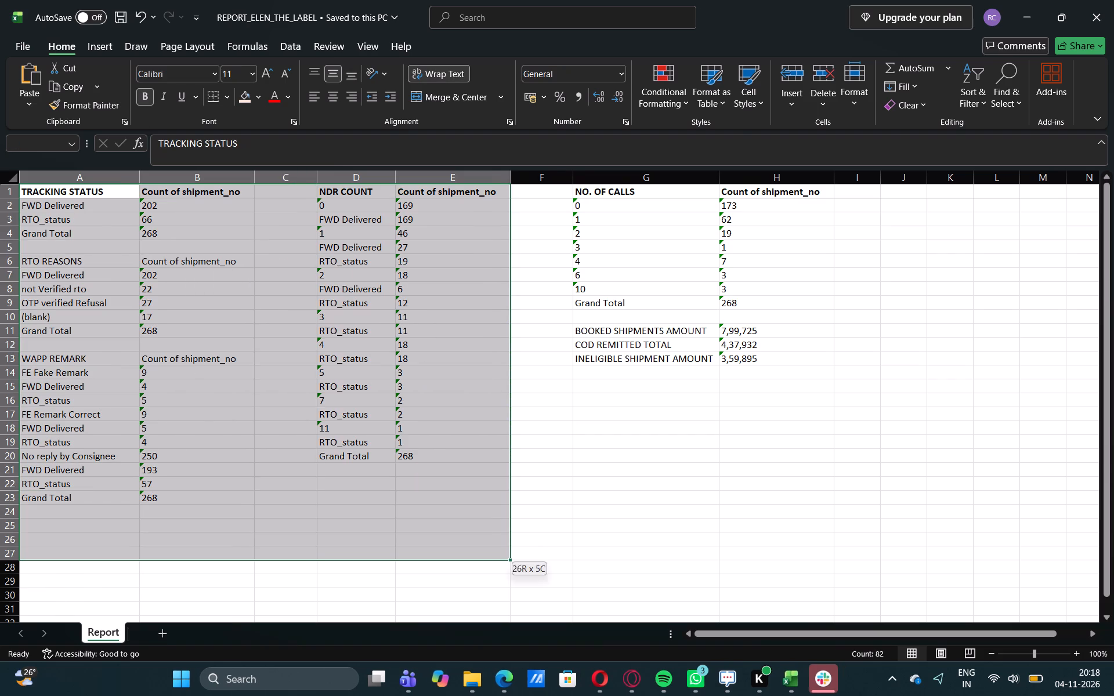
drag(487, 546, 833, 522)
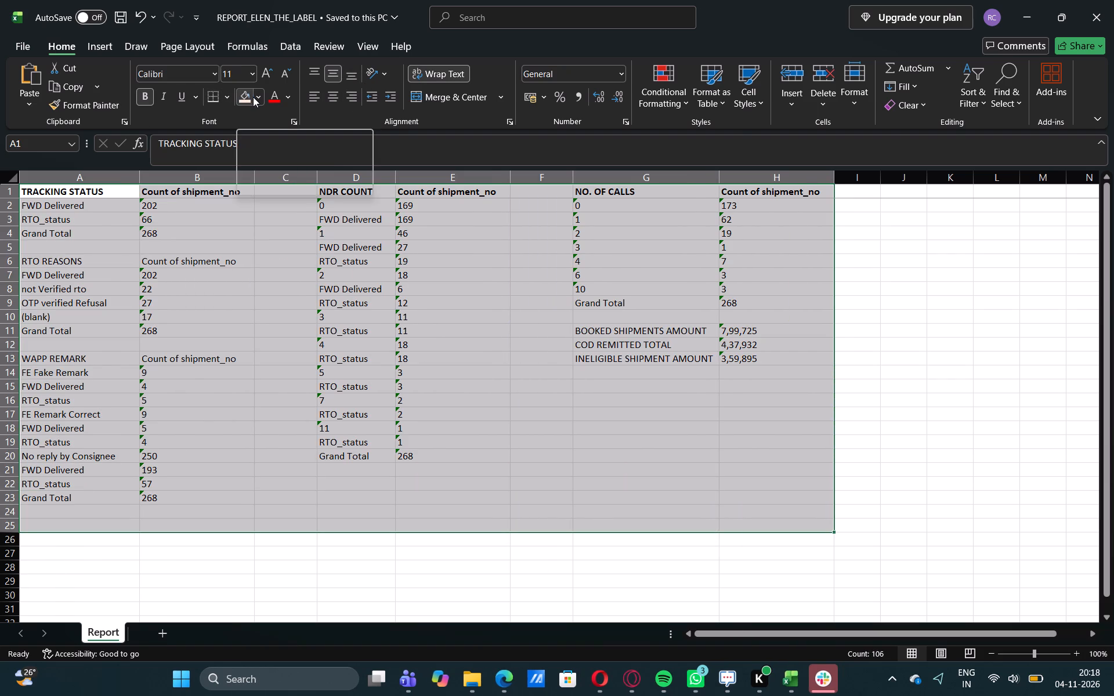
click(225, 94)
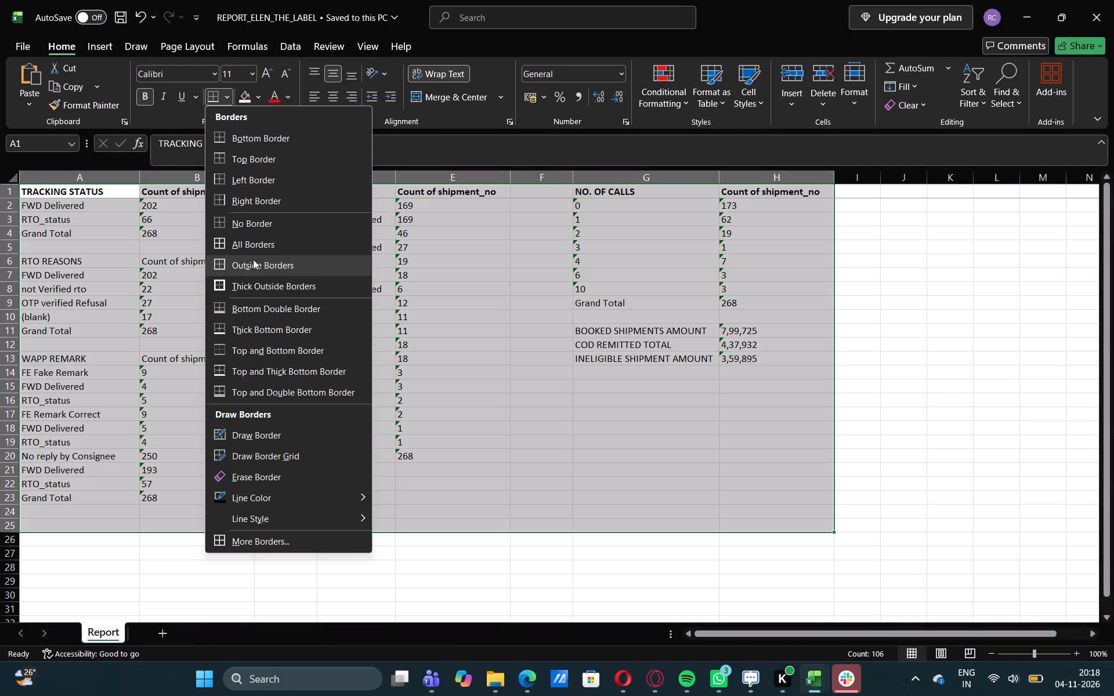
click(252, 249)
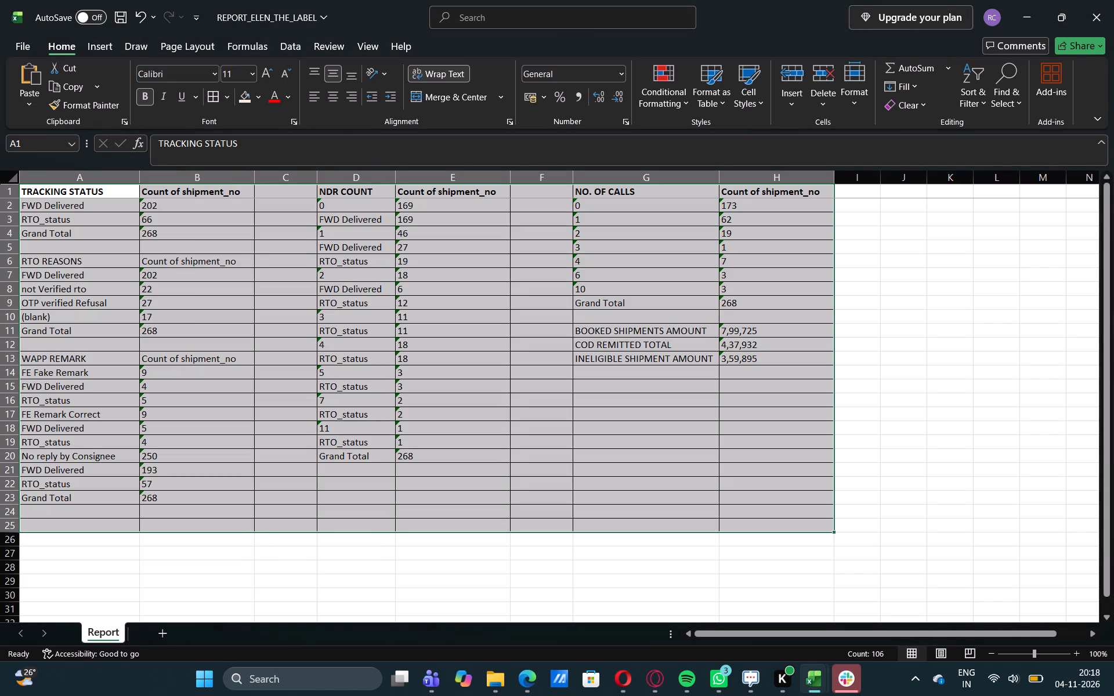
click(440, 561)
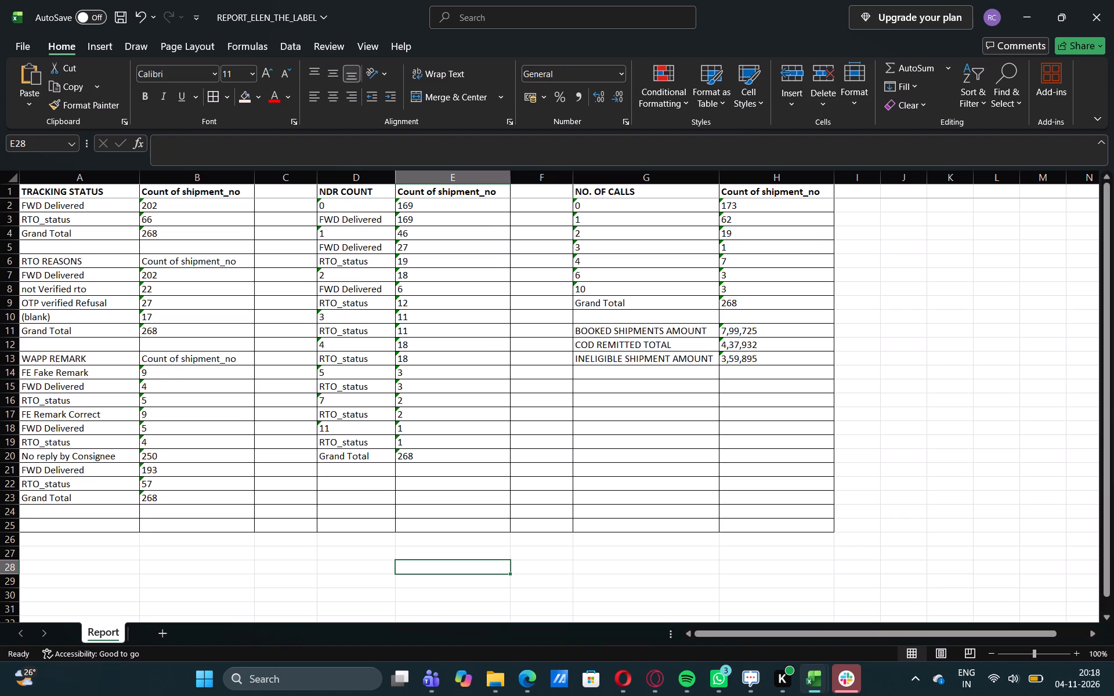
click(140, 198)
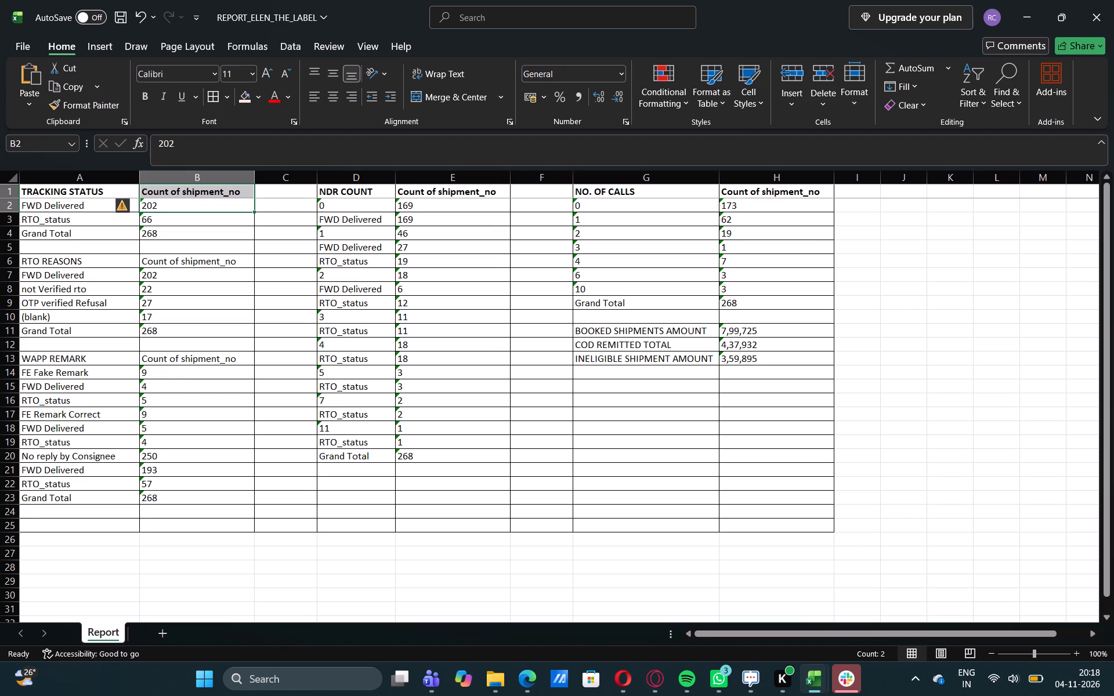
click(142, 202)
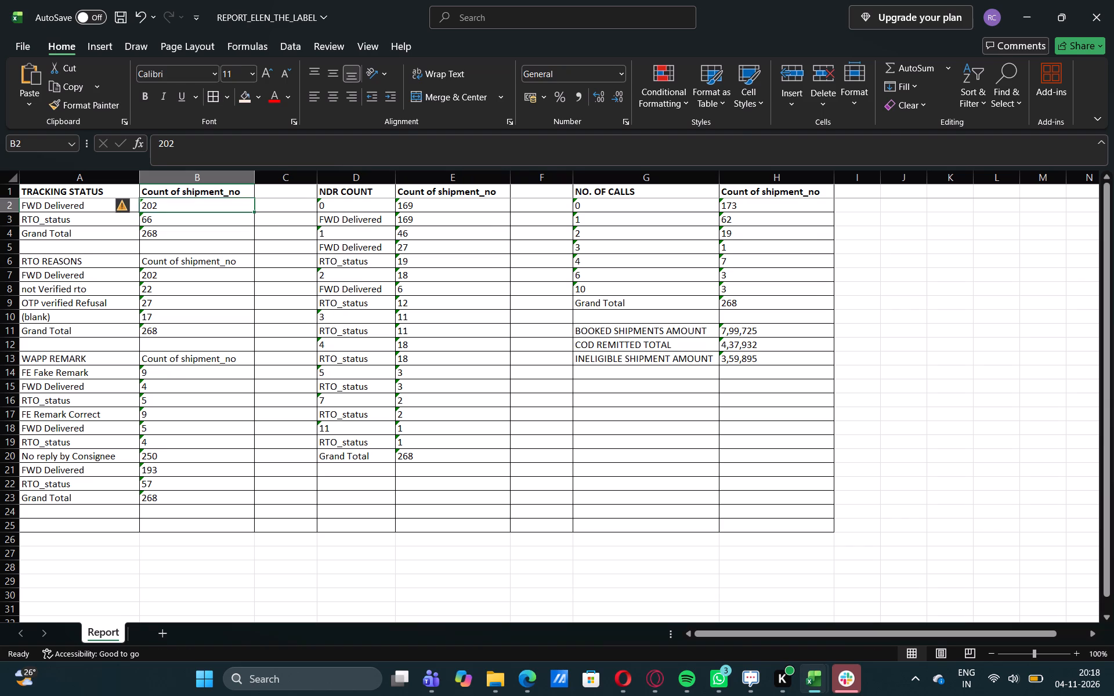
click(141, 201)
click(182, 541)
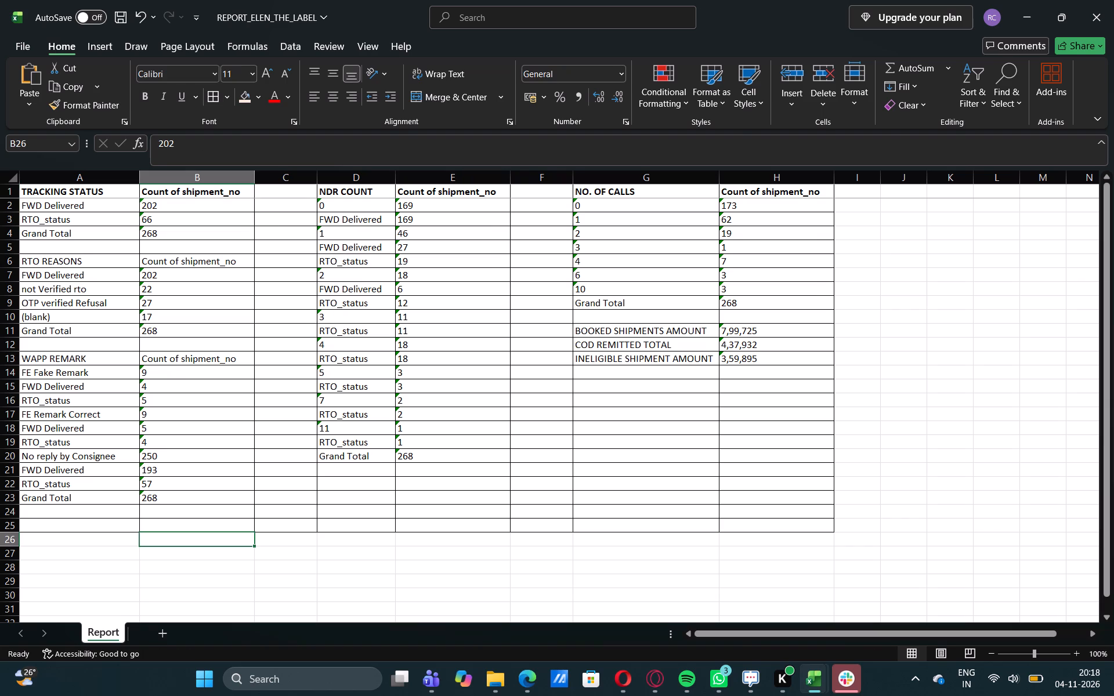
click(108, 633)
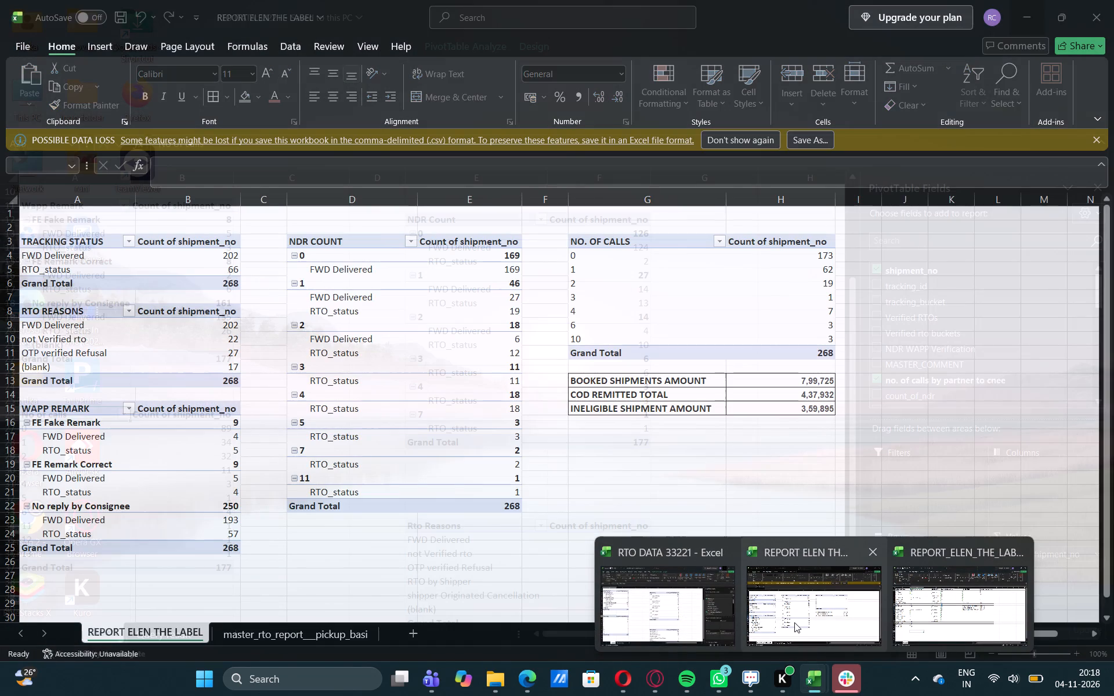
Switch to the original REPORT ELEN THE LABEL workbook window containing the pivot tables.
click(794, 622)
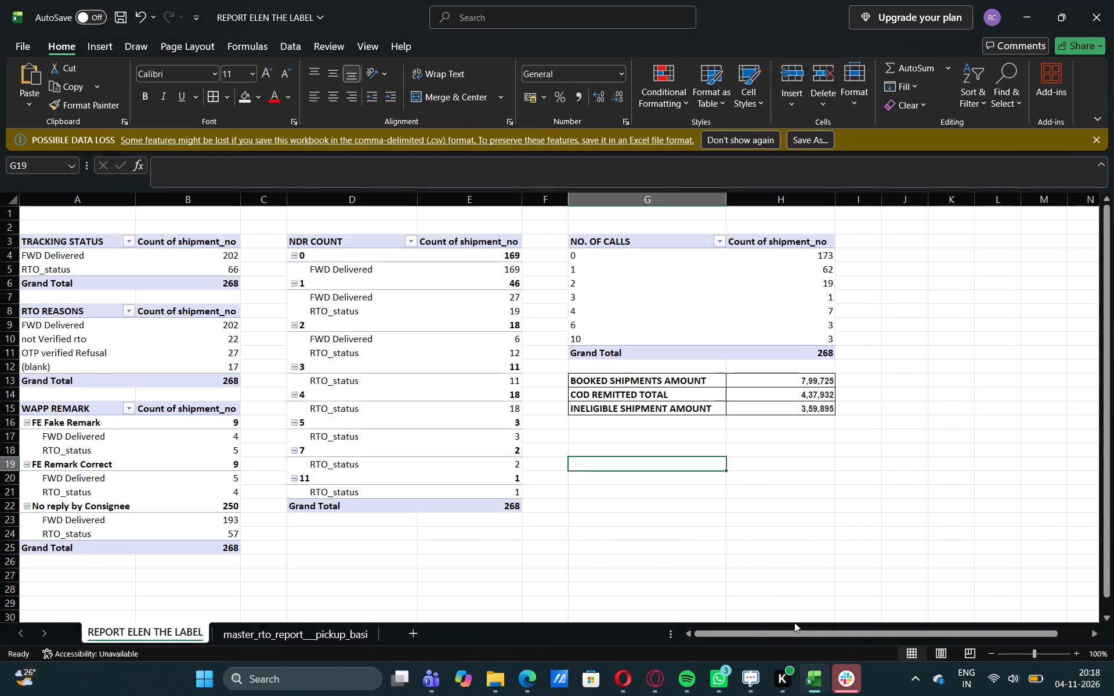
click(628, 521)
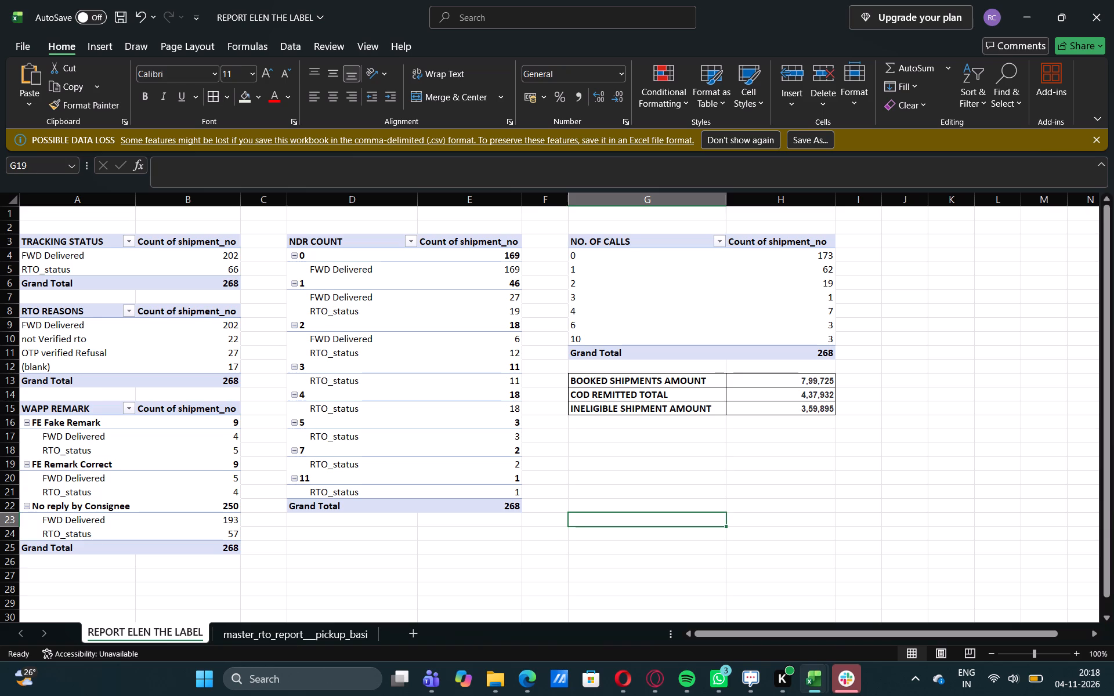
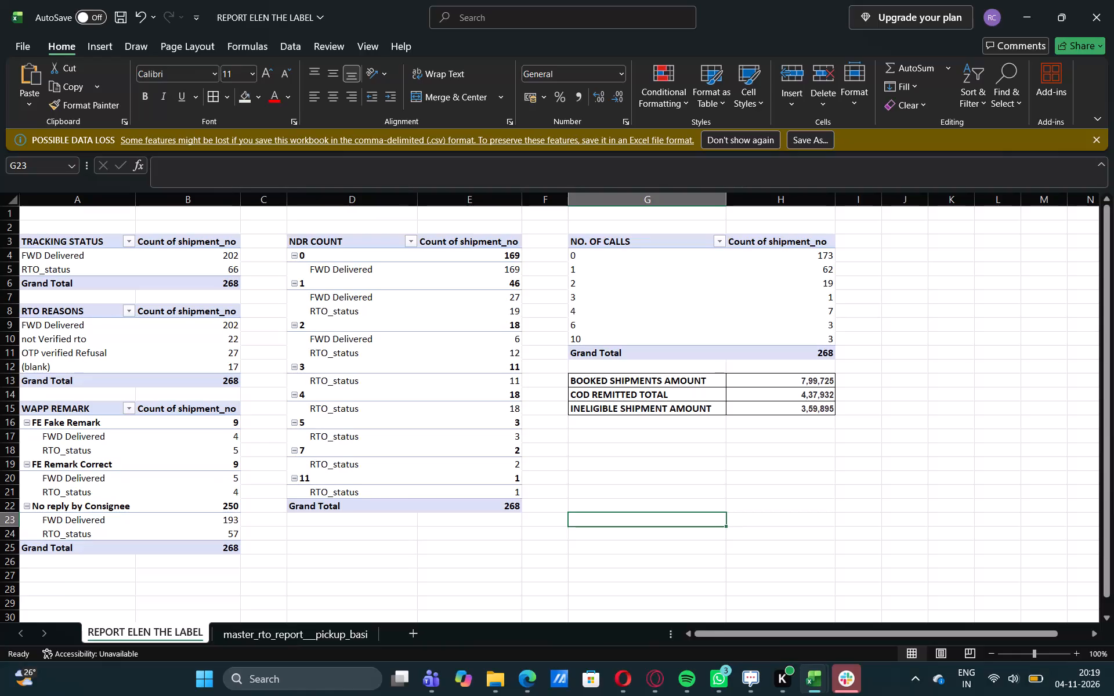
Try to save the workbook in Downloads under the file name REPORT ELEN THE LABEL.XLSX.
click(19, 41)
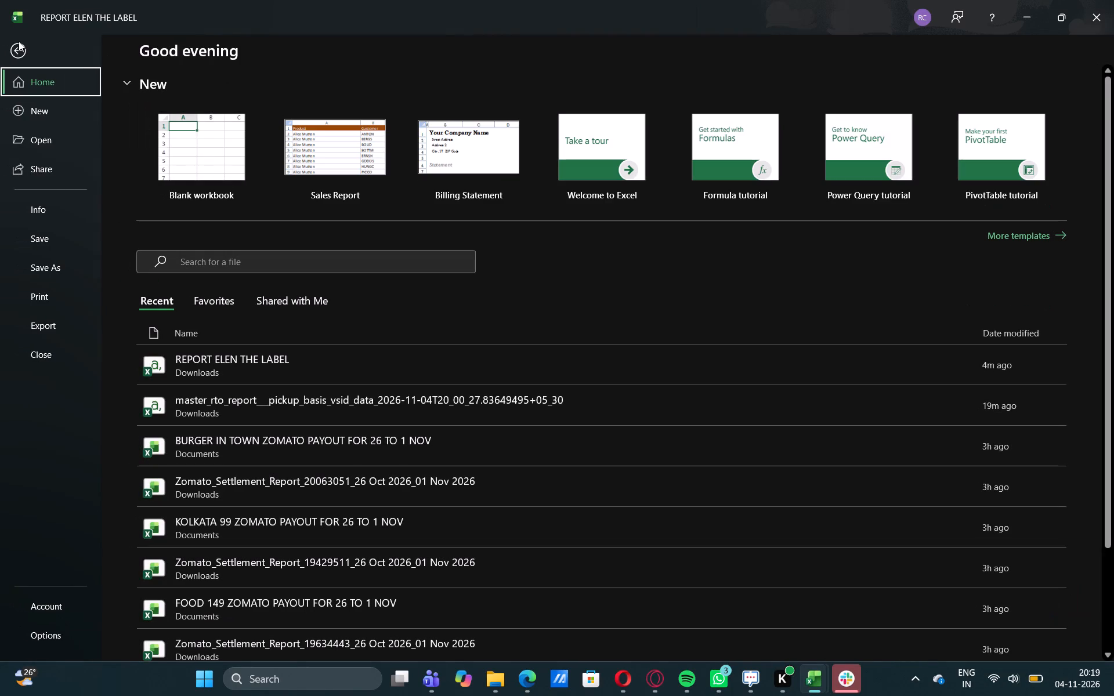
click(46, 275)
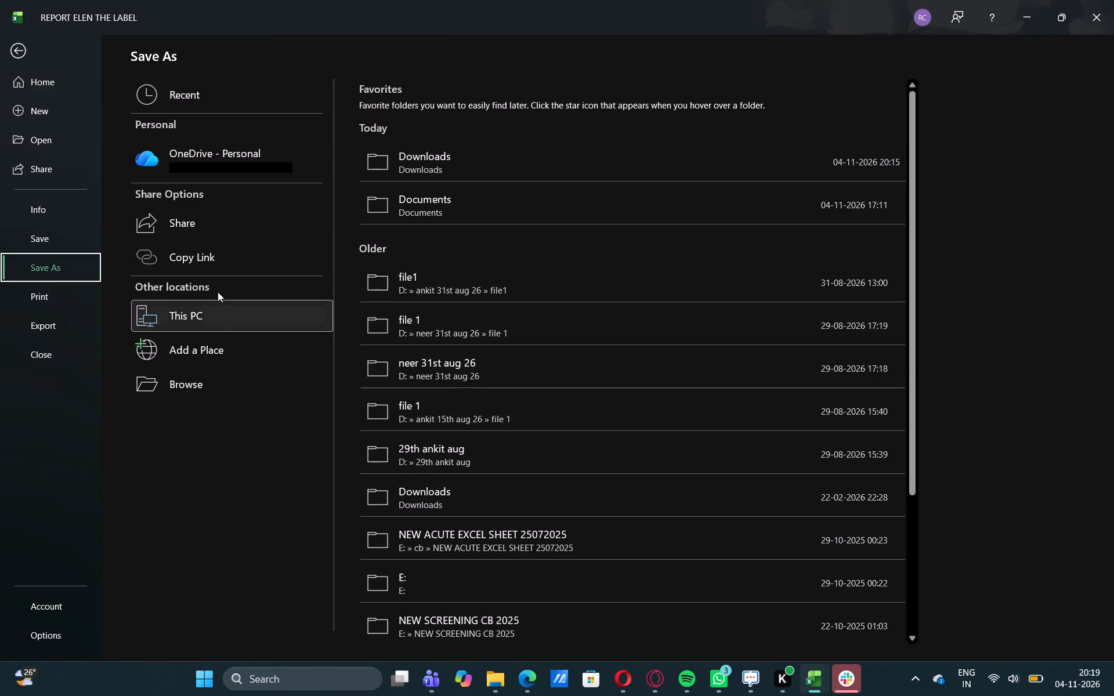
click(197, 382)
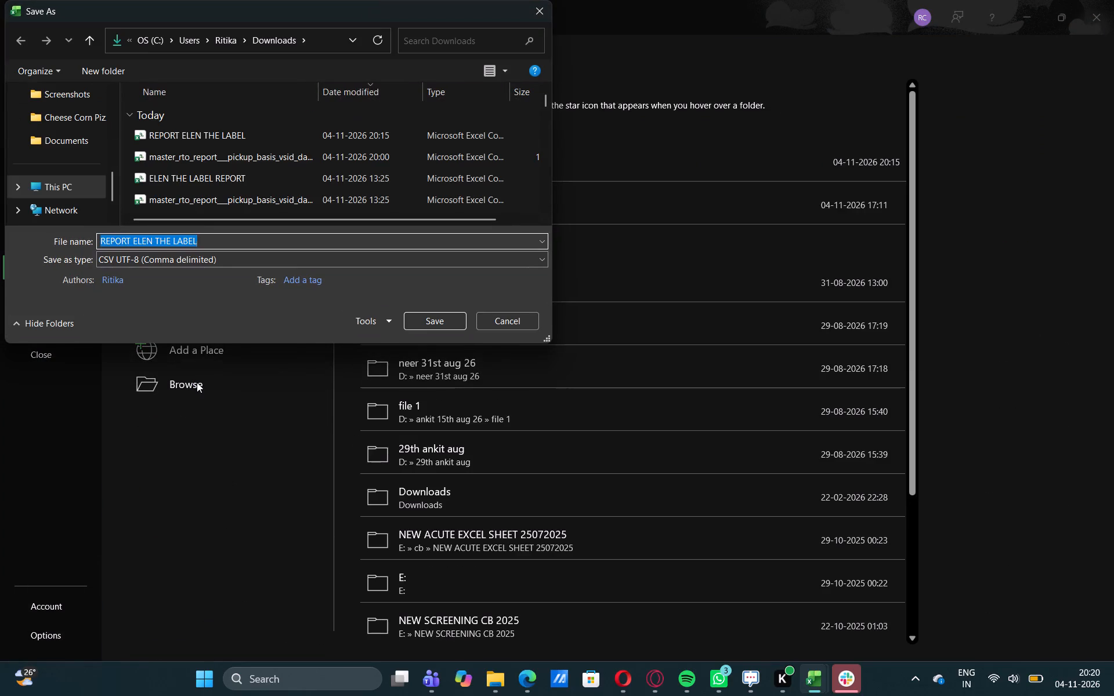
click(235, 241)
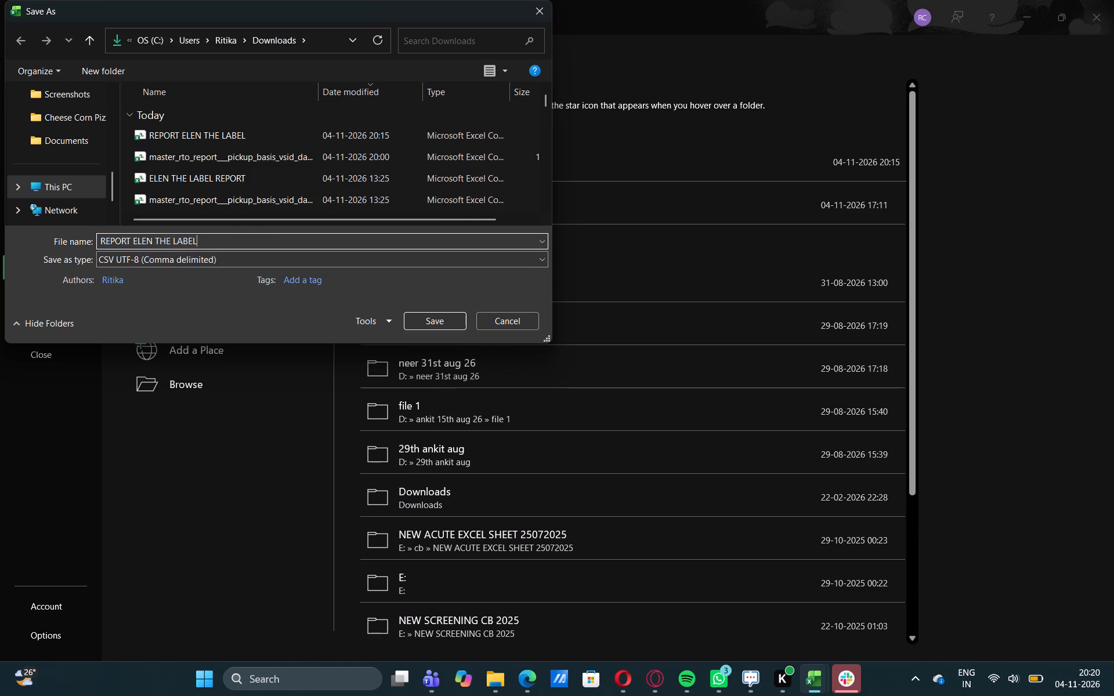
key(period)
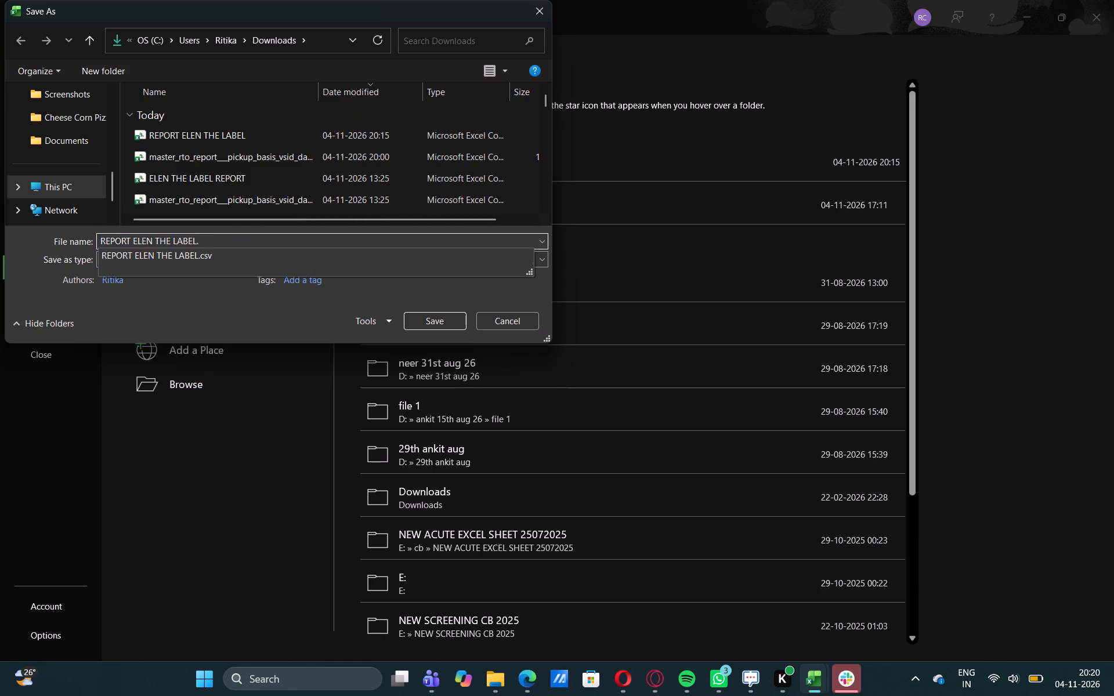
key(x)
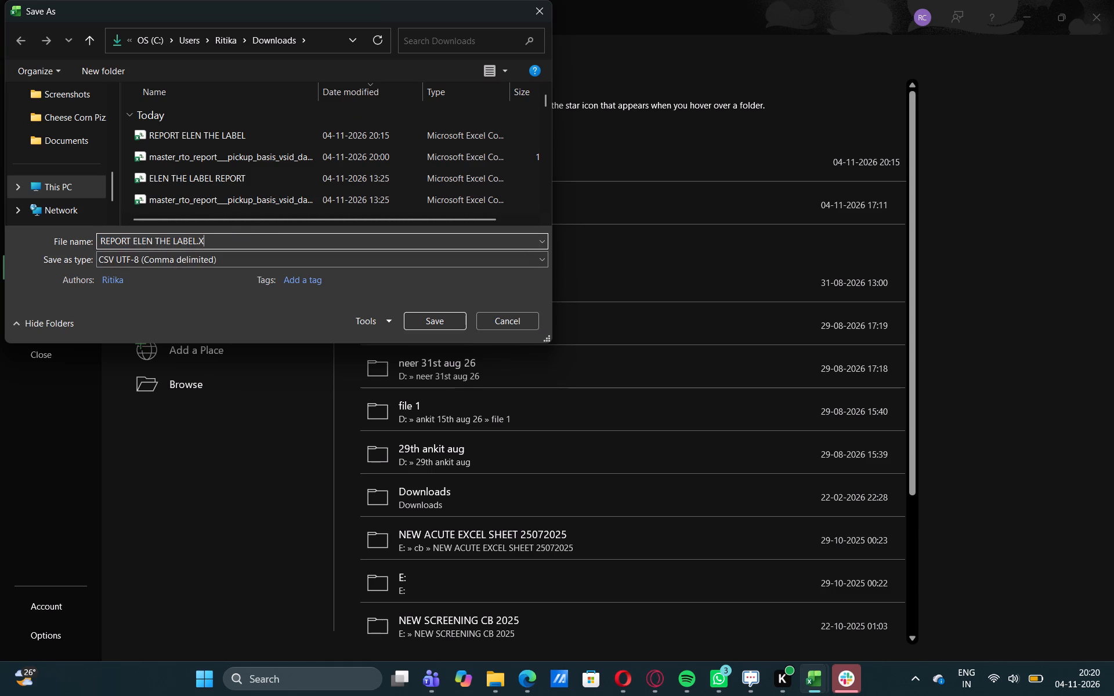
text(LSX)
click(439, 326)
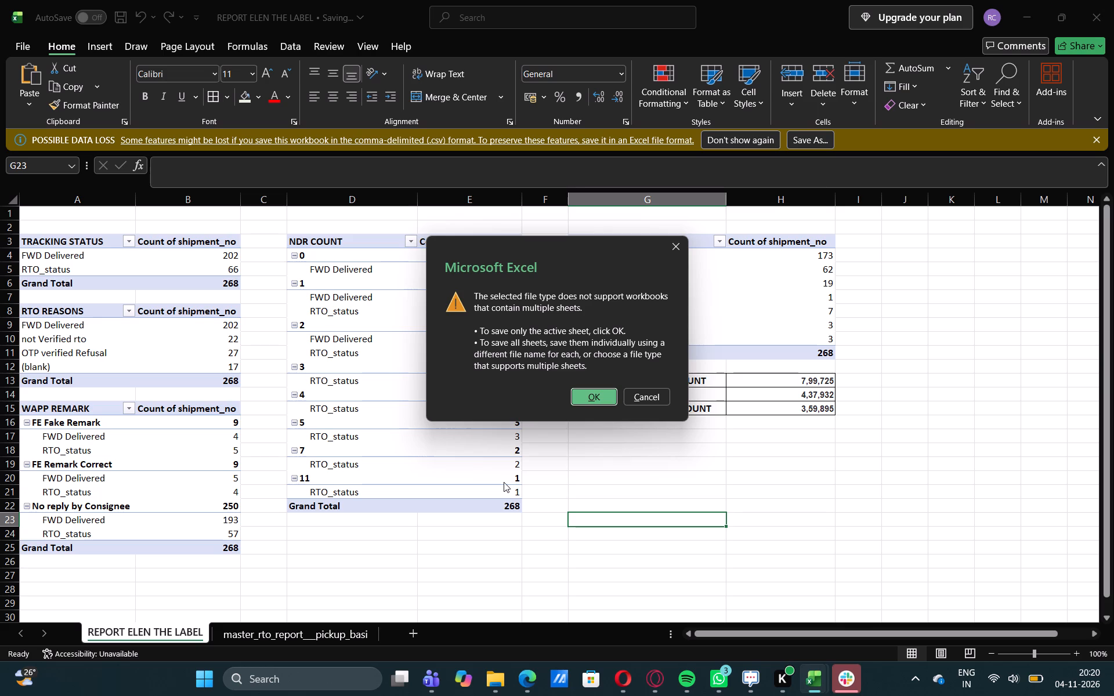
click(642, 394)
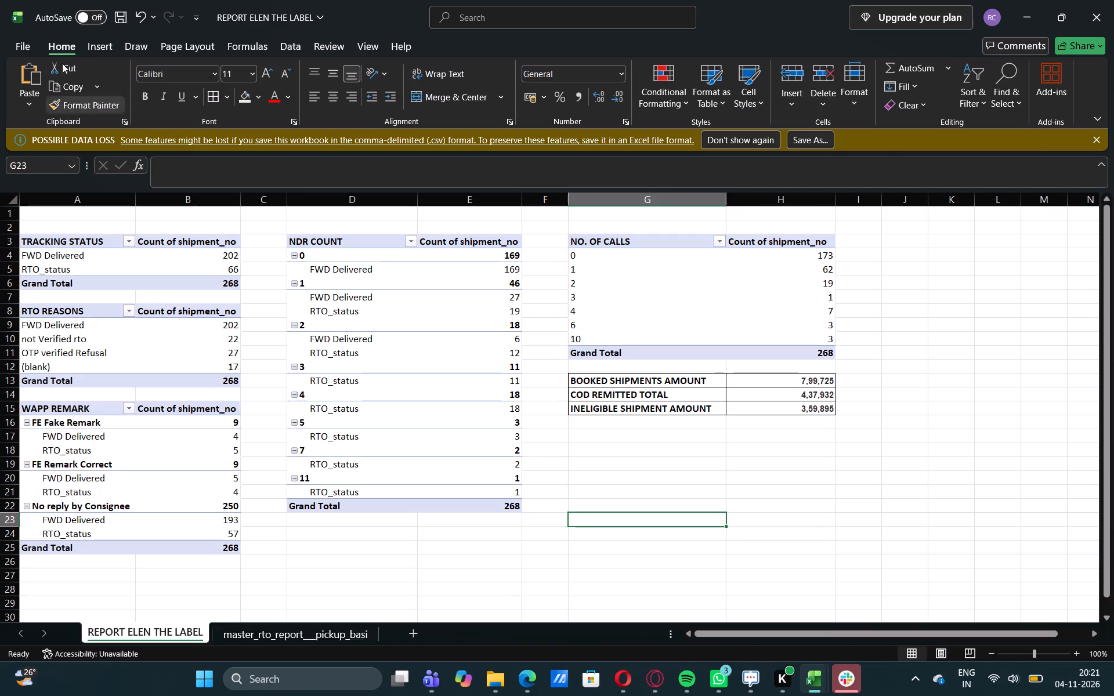
Start saving REPORT ELEN THE LABEL to the Downloads folder again and open the choice of file types.
click(25, 41)
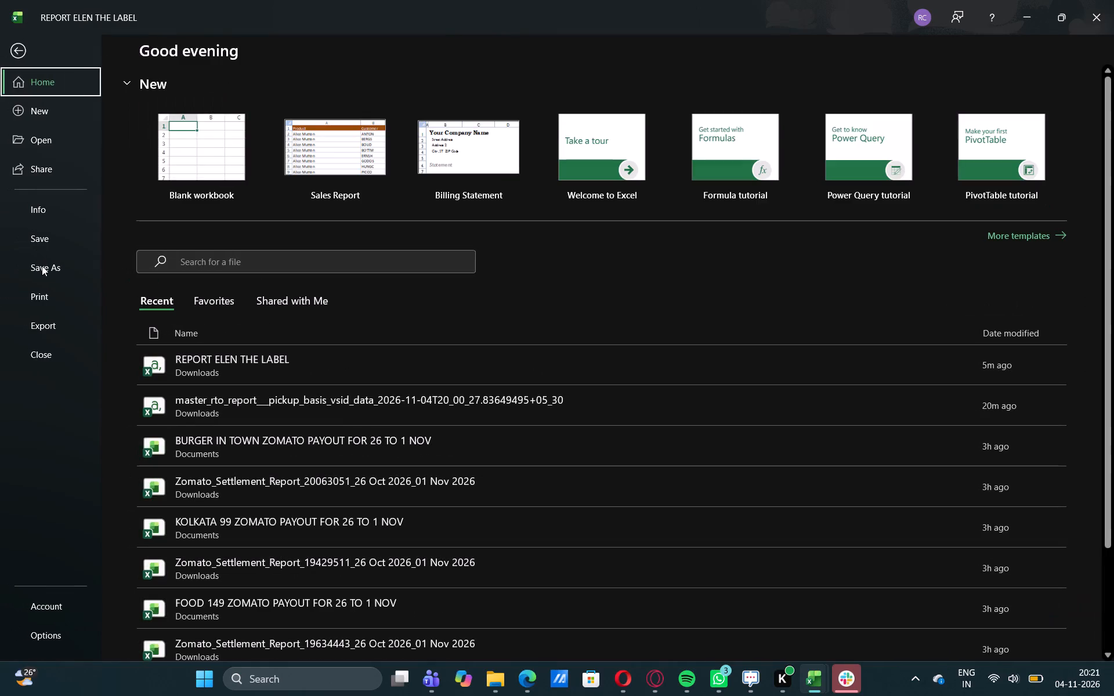
click(42, 266)
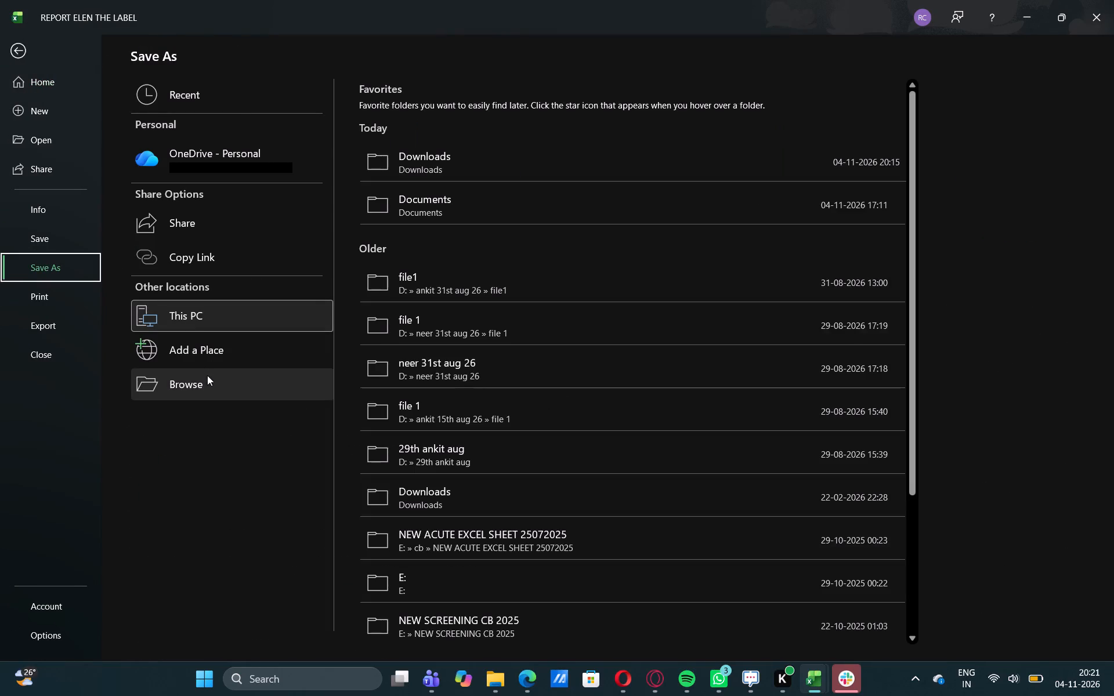
click(207, 378)
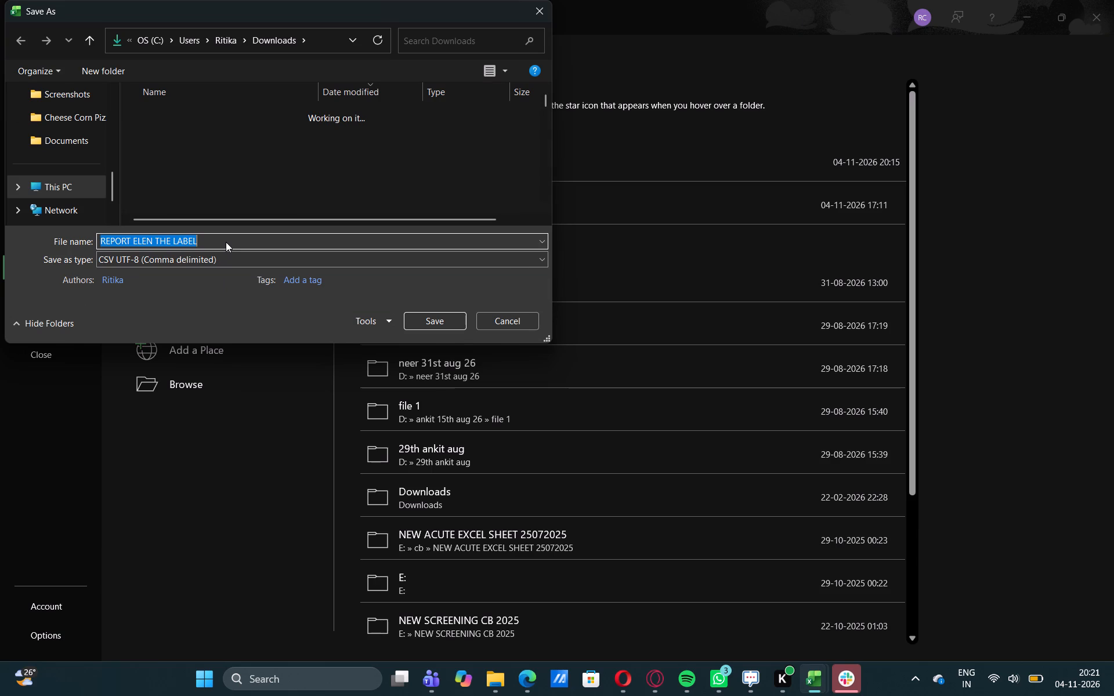
click(226, 242)
click(226, 242)
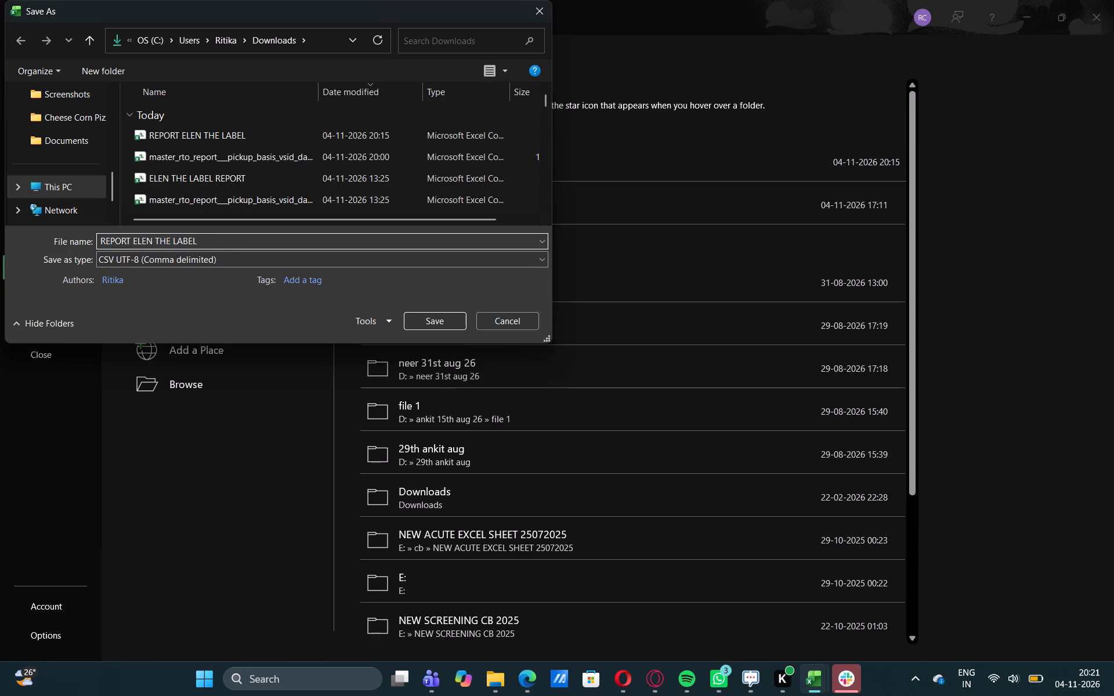
click(134, 261)
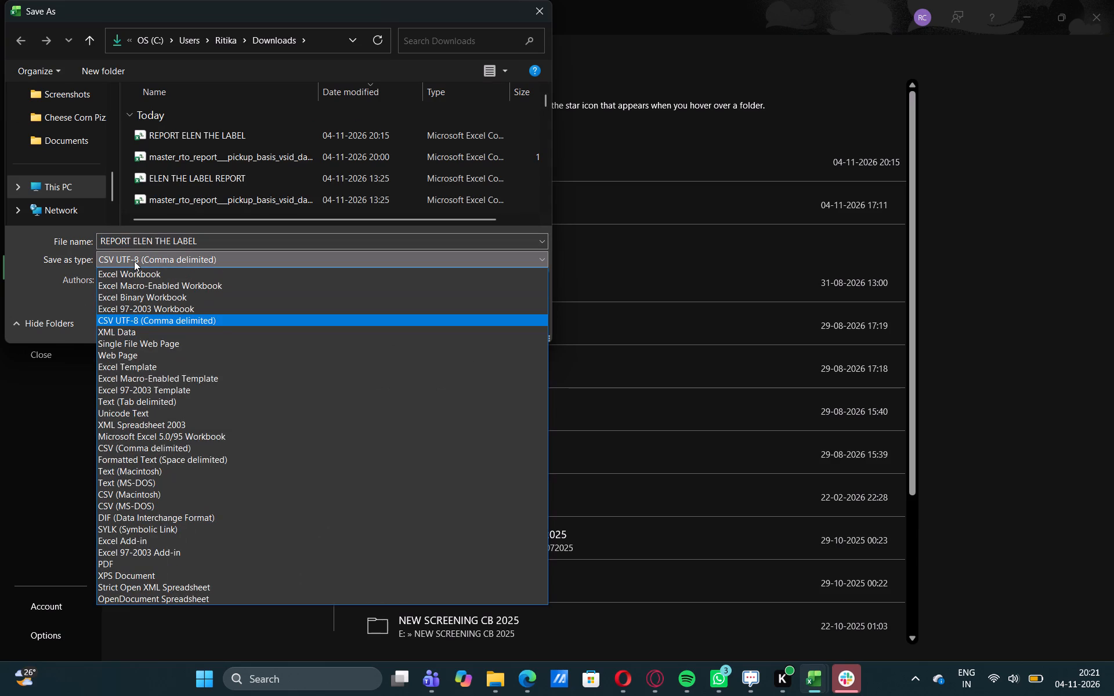
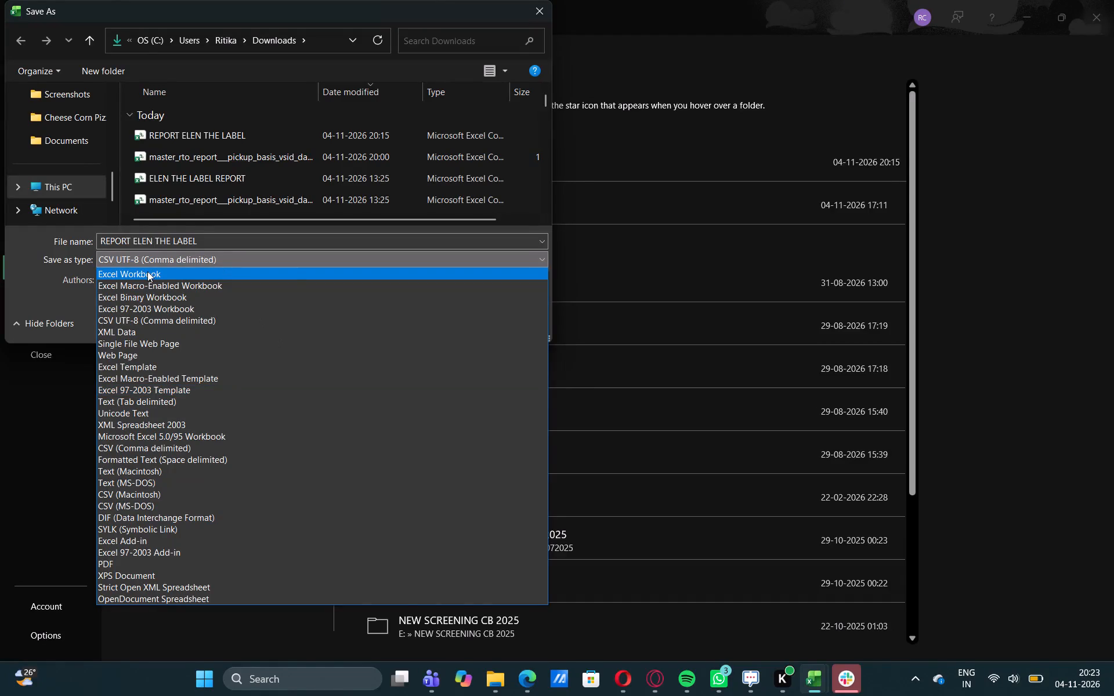
Save REPORT ELEN THE LABEL in the Downloads folder as an Excel Workbook.
click(147, 271)
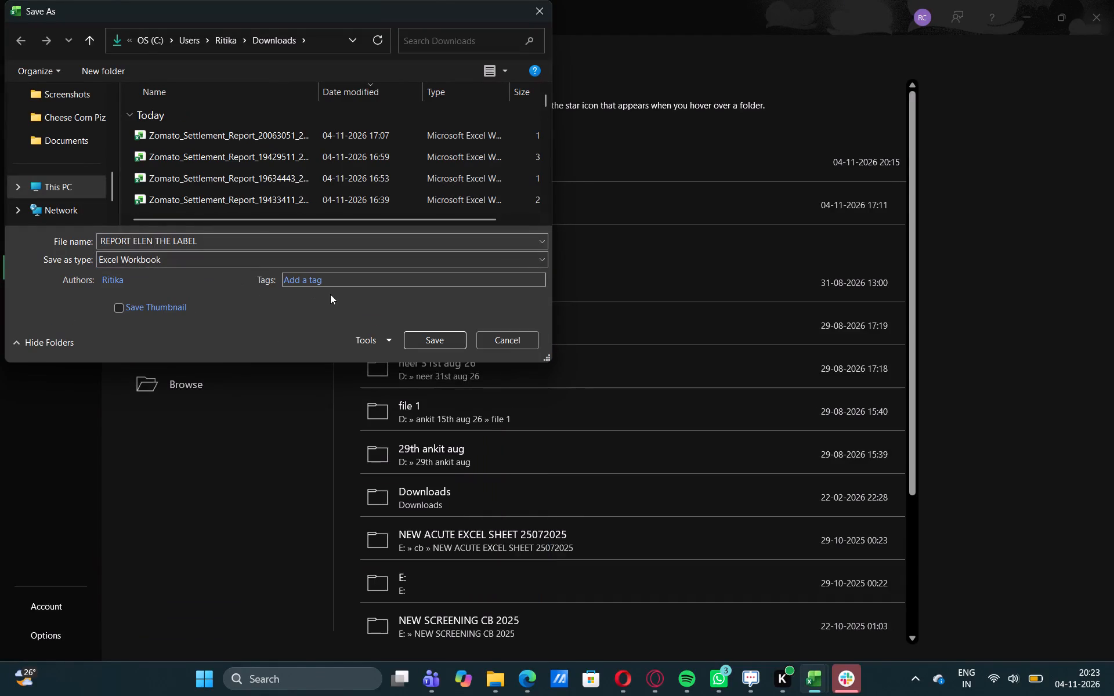
click(443, 340)
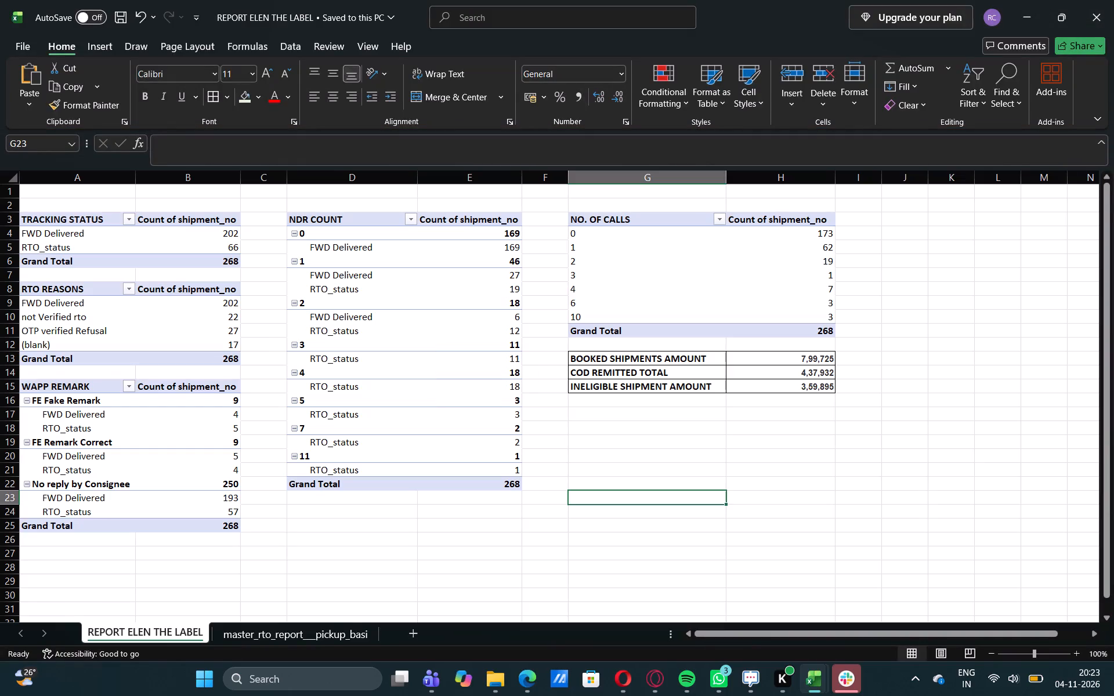
Open File Explorer and share the most recent REPORT ELEN THE LABEL Excel workbook from the recent files.
click(321, 675)
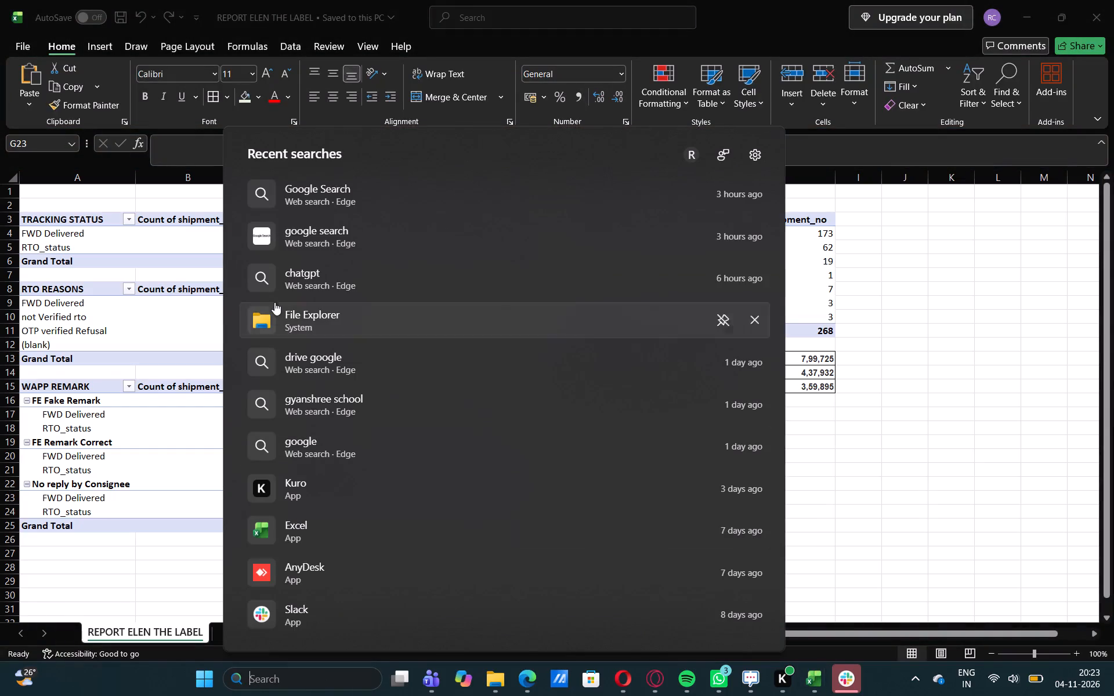
text(FIL)
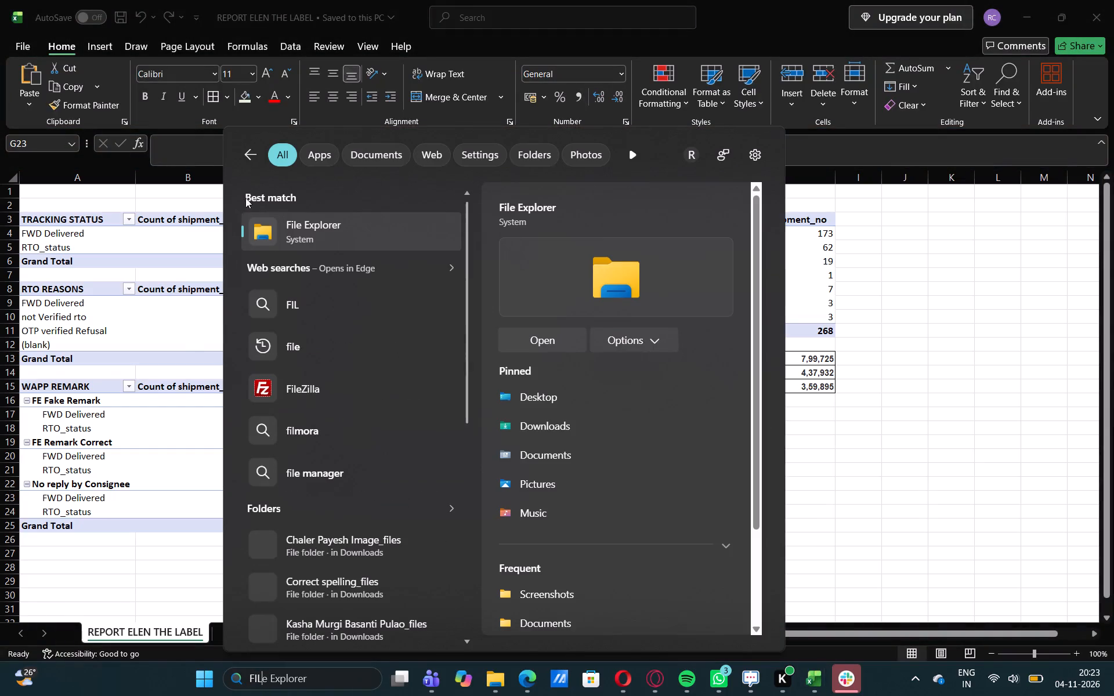
click(330, 225)
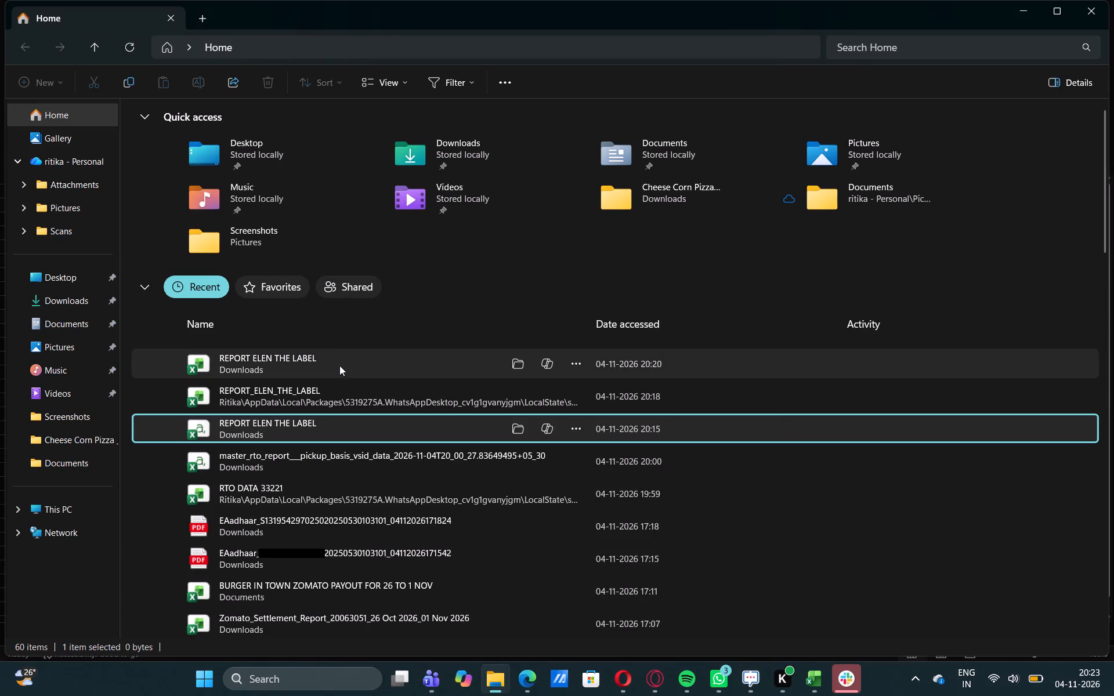
double_click(66, 114)
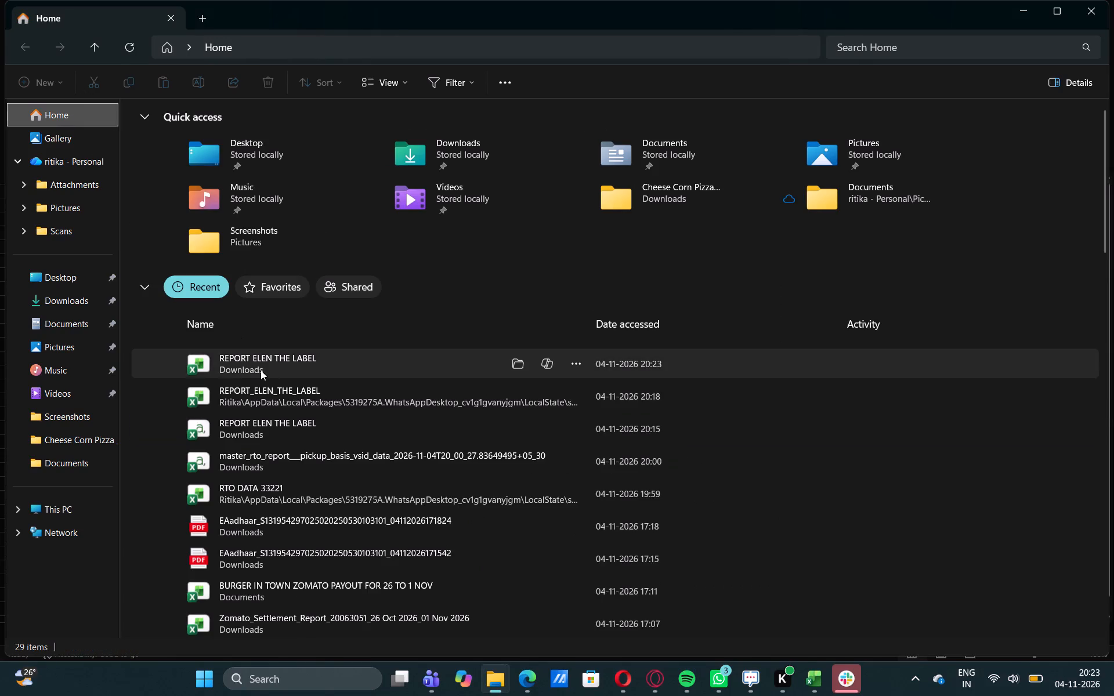
right_click(261, 370)
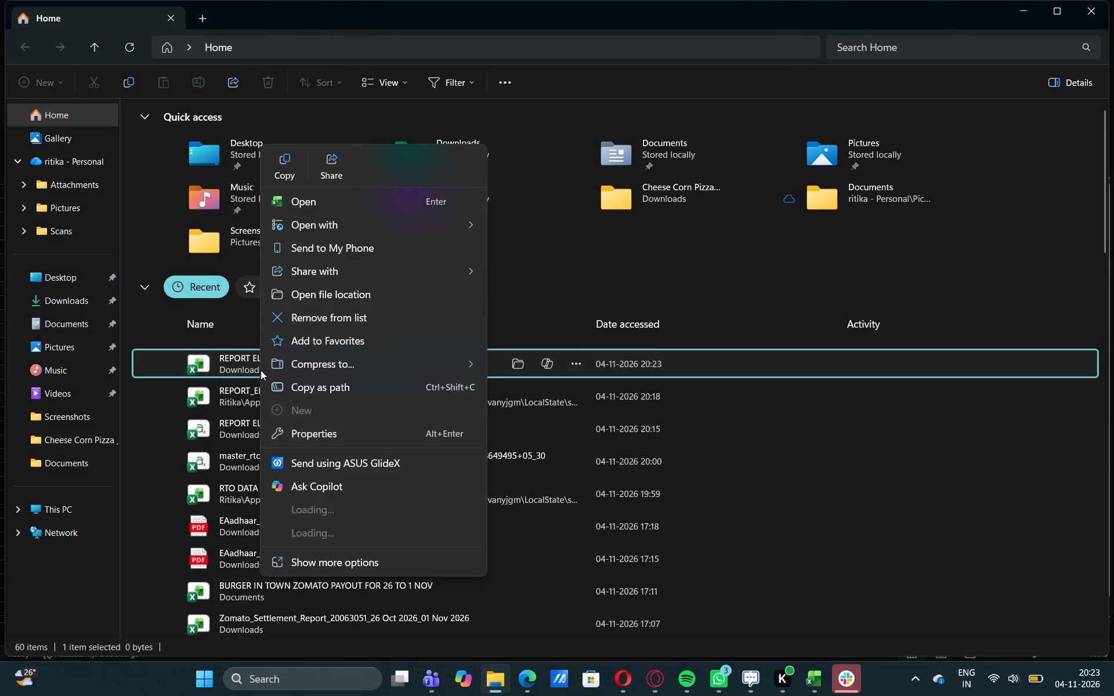
click(328, 158)
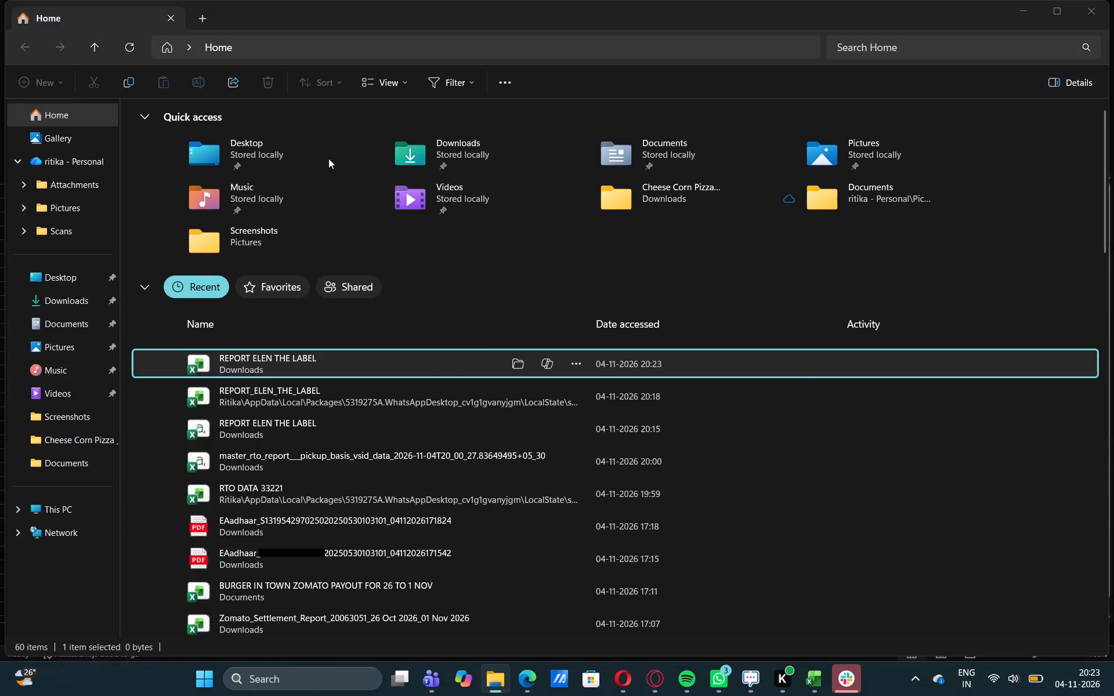
click(527, 413)
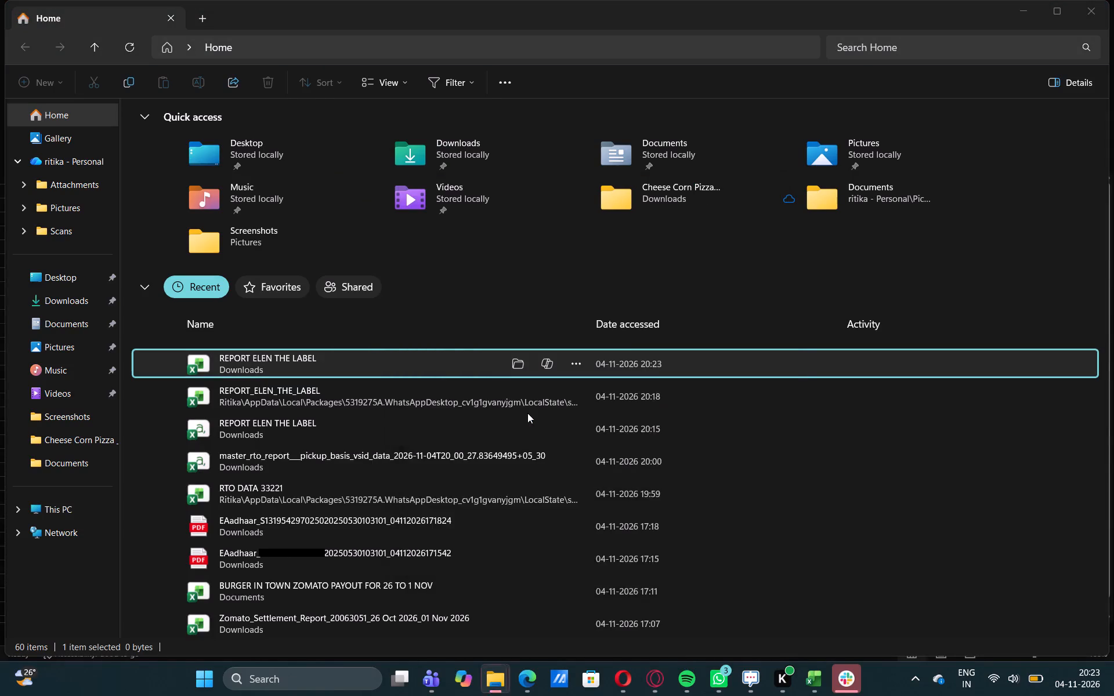